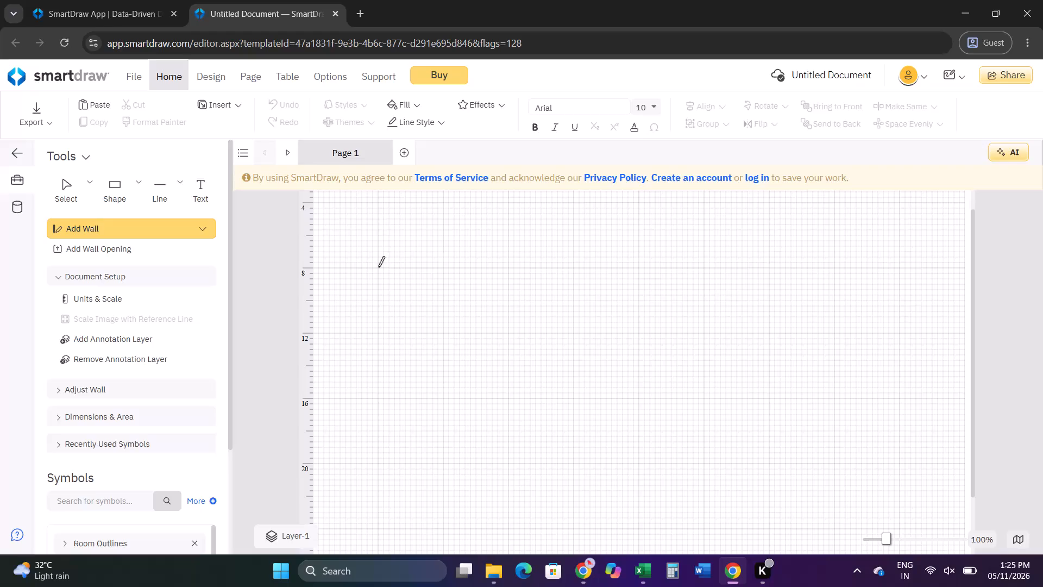
# Draw four connected walls forming a closed rectangular outline, about 31' 10" wide and 12' 2" high.
pyautogui.moveTo(379, 267); pyautogui.dragTo(387, 267)
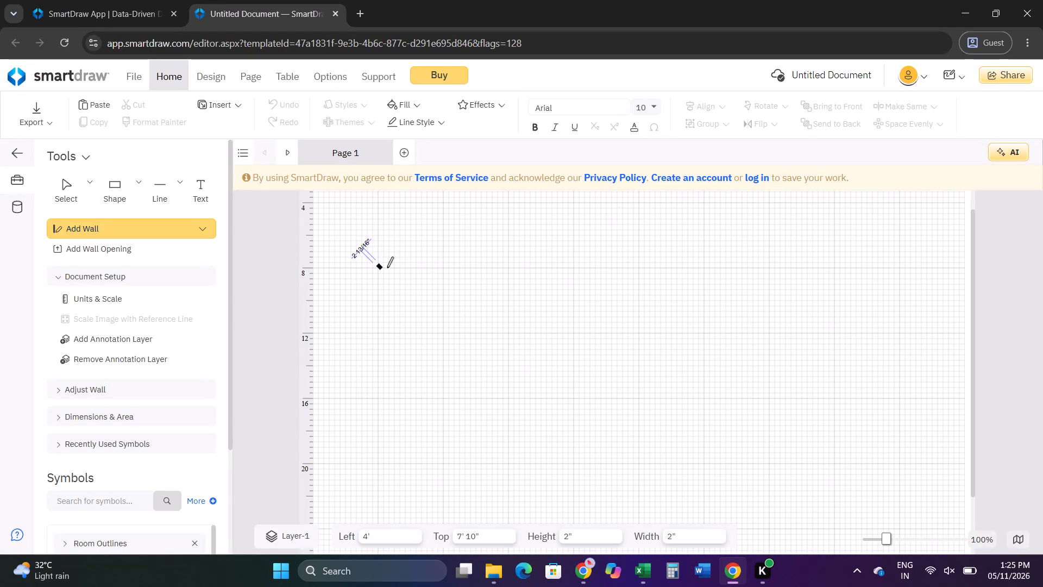
pyautogui.moveTo(387, 267); pyautogui.dragTo(899, 267)
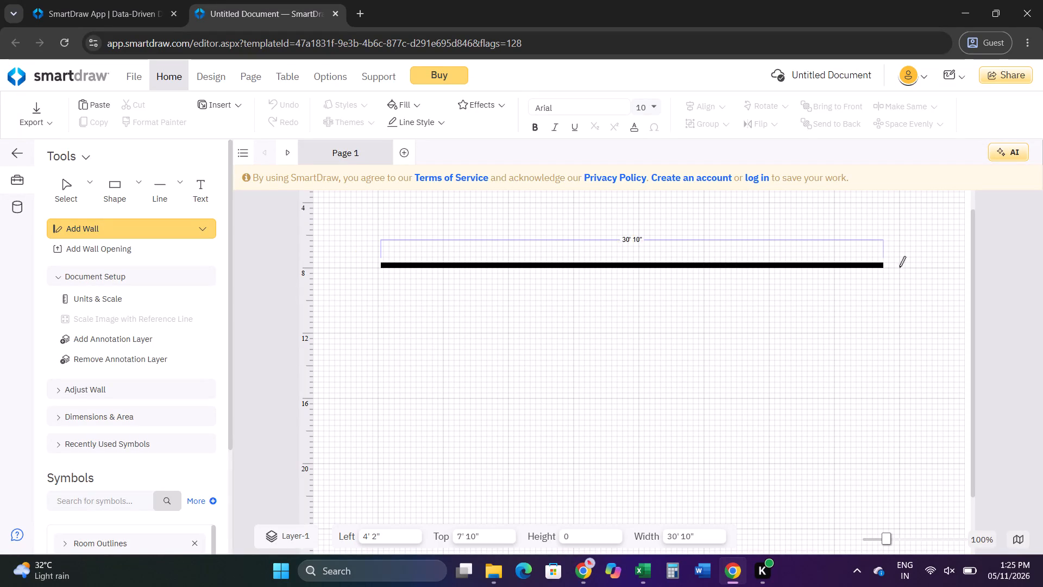
pyautogui.moveTo(899, 267); pyautogui.dragTo(900, 268)
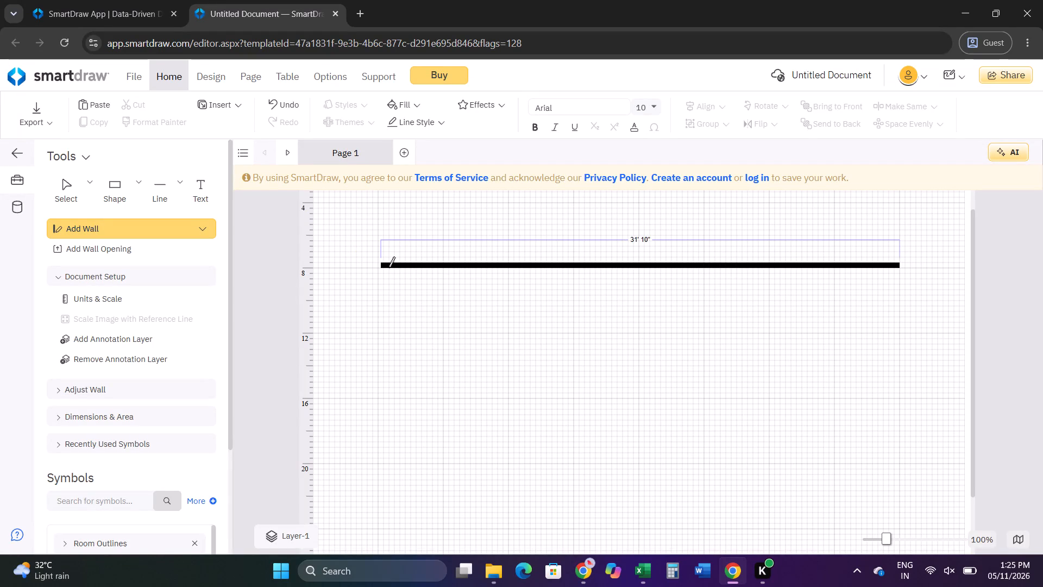
pyautogui.moveTo(381, 264); pyautogui.dragTo(375, 461)
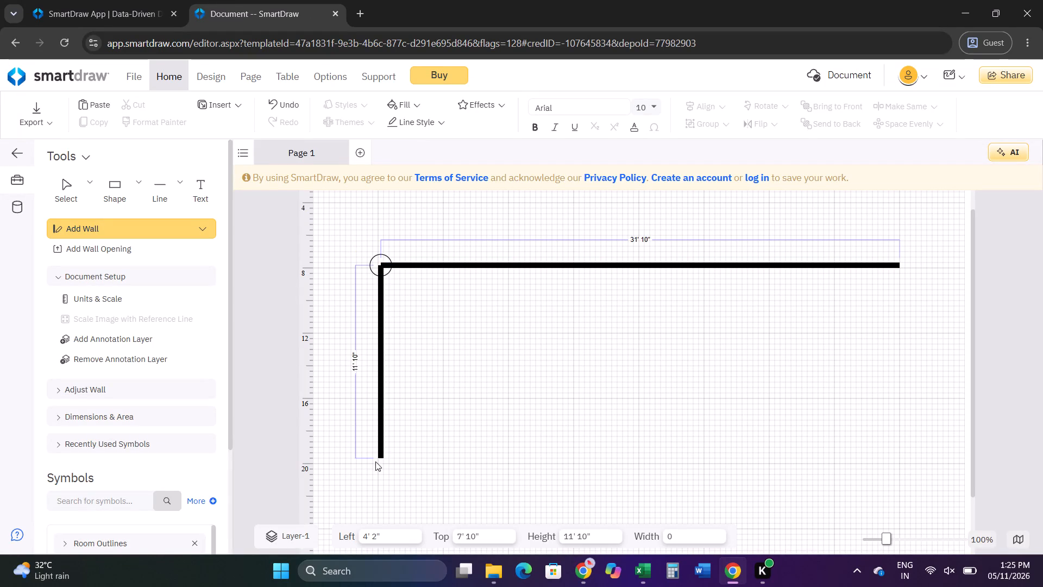
pyautogui.moveTo(375, 461); pyautogui.dragTo(375, 462)
pyautogui.moveTo(383, 461); pyautogui.dragTo(896, 460)
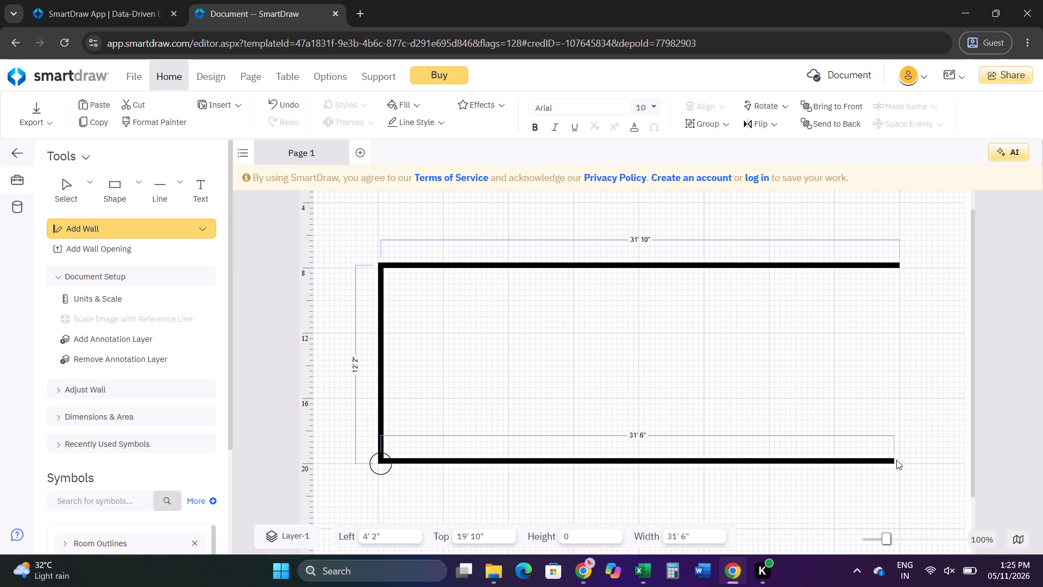
pyautogui.moveTo(896, 460); pyautogui.dragTo(896, 456)
pyautogui.moveTo(897, 266); pyautogui.dragTo(897, 299)
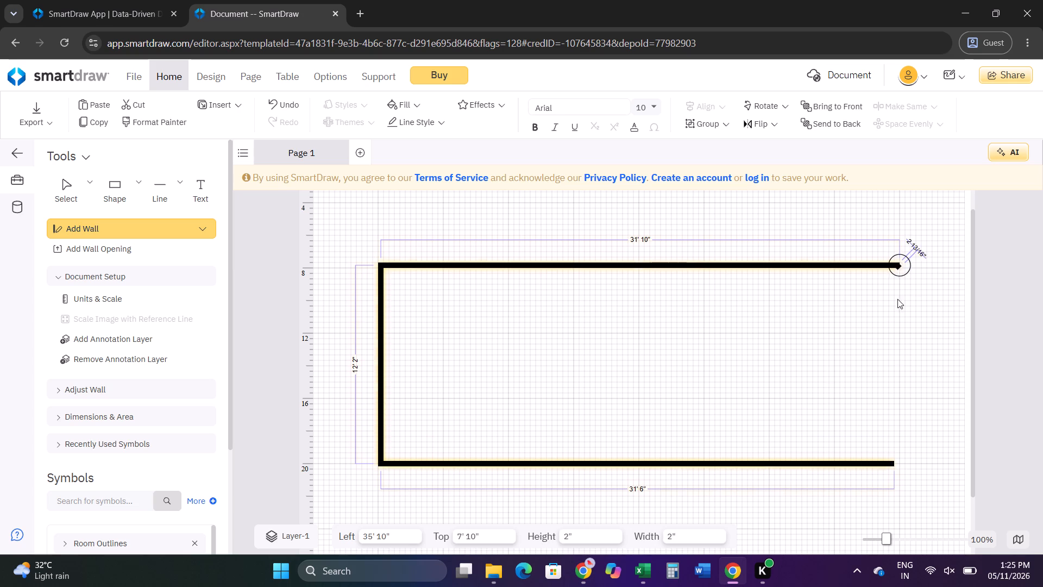
pyautogui.moveTo(897, 299); pyautogui.dragTo(896, 461)
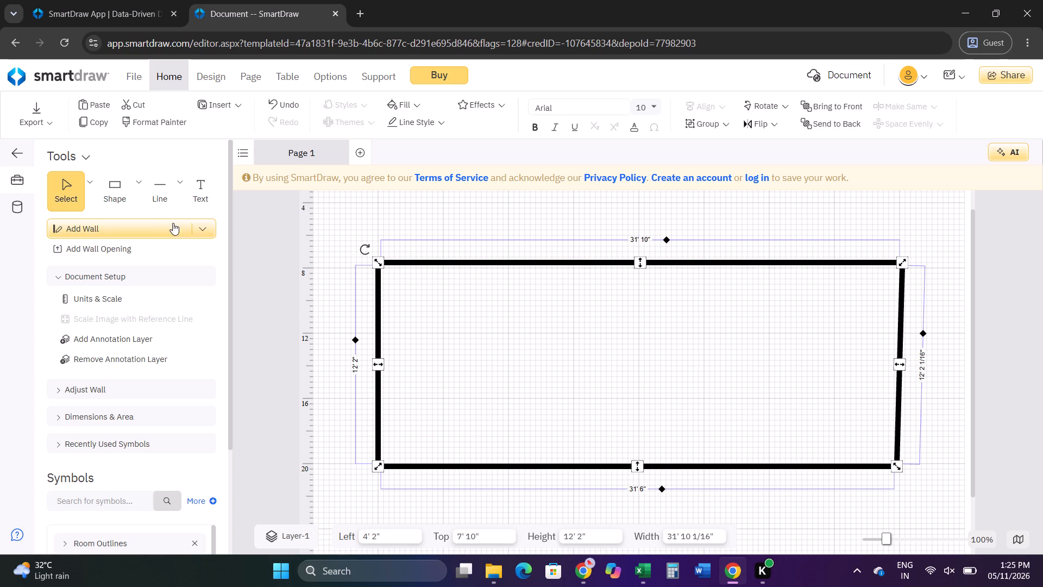
# Straighten the outline's right wall and stretch the outline to a width of about 69' 6".
pyautogui.click(58, 187)
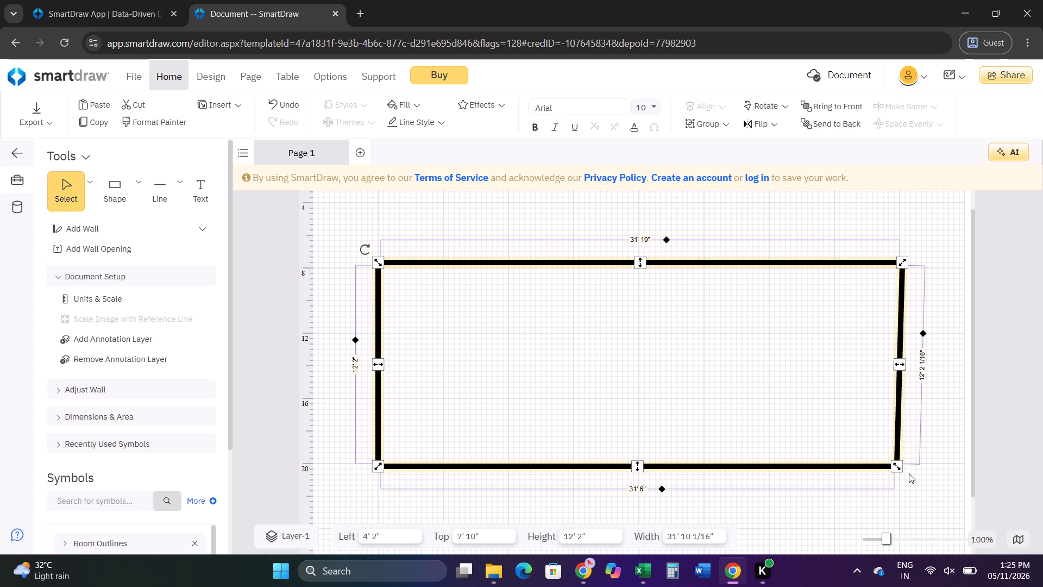
pyautogui.moveTo(899, 464); pyautogui.dragTo(906, 465)
pyautogui.moveTo(902, 369); pyautogui.dragTo(914, 364)
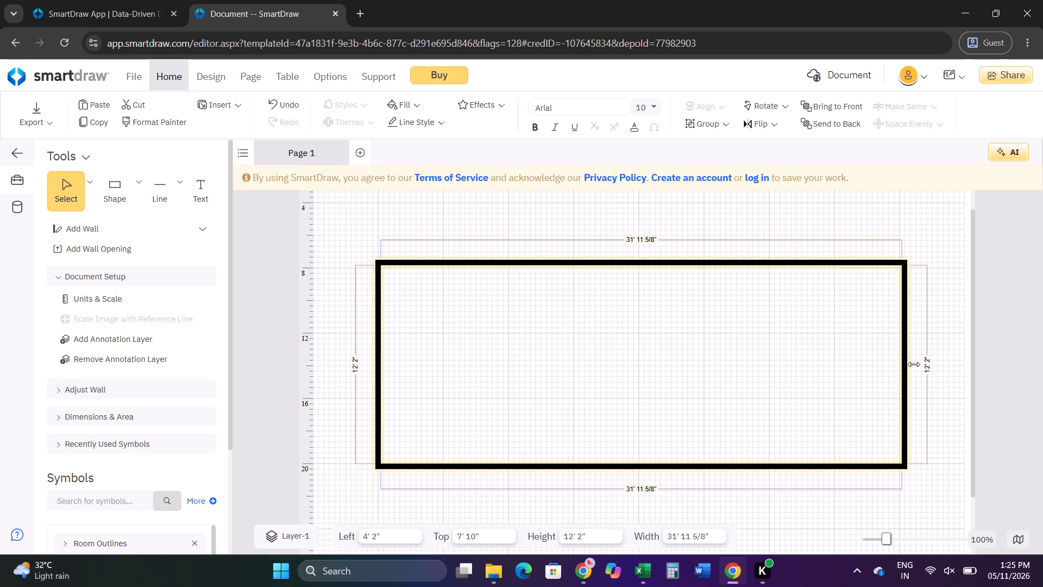
pyautogui.moveTo(914, 364); pyautogui.dragTo(1042, 353)
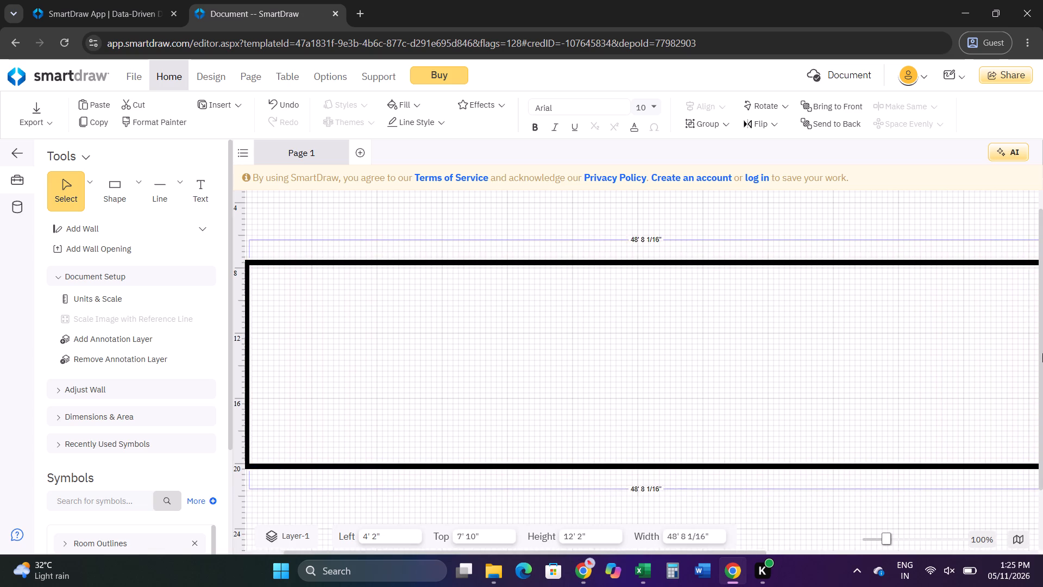
pyautogui.moveTo(1042, 353); pyautogui.dragTo(1041, 353)
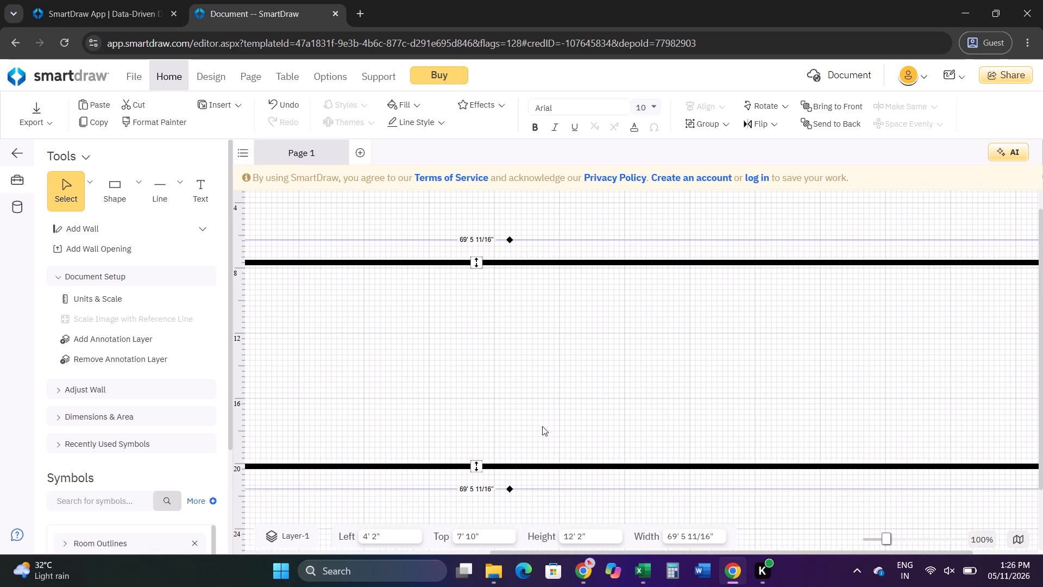
# Move the outline's bottom wall down until the outline is about 29' 5" high.
pyautogui.moveTo(479, 463); pyautogui.dragTo(479, 529)
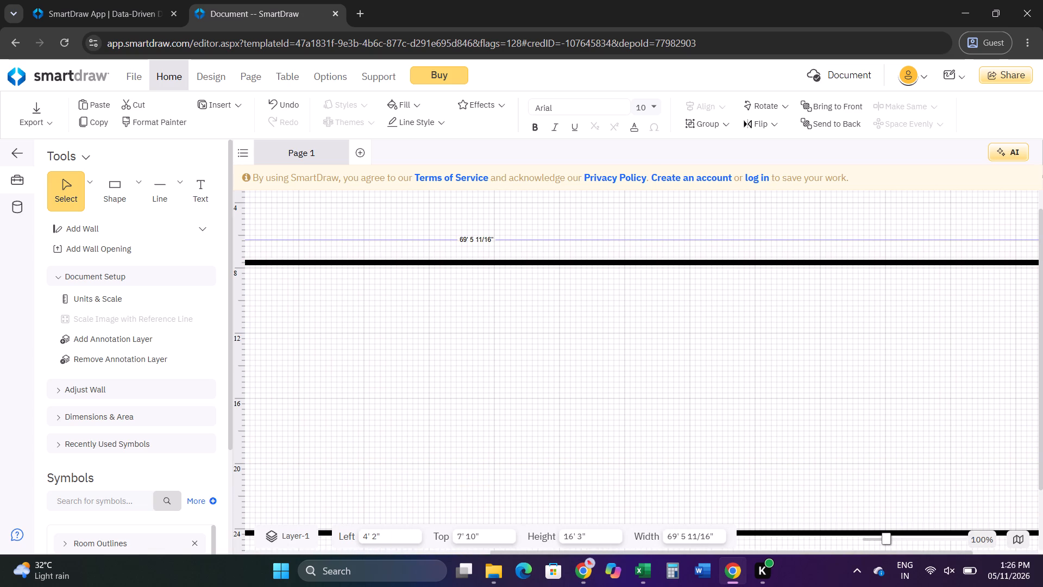
pyautogui.moveTo(479, 529); pyautogui.dragTo(501, 455)
pyautogui.scroll(-11, 501, 451)
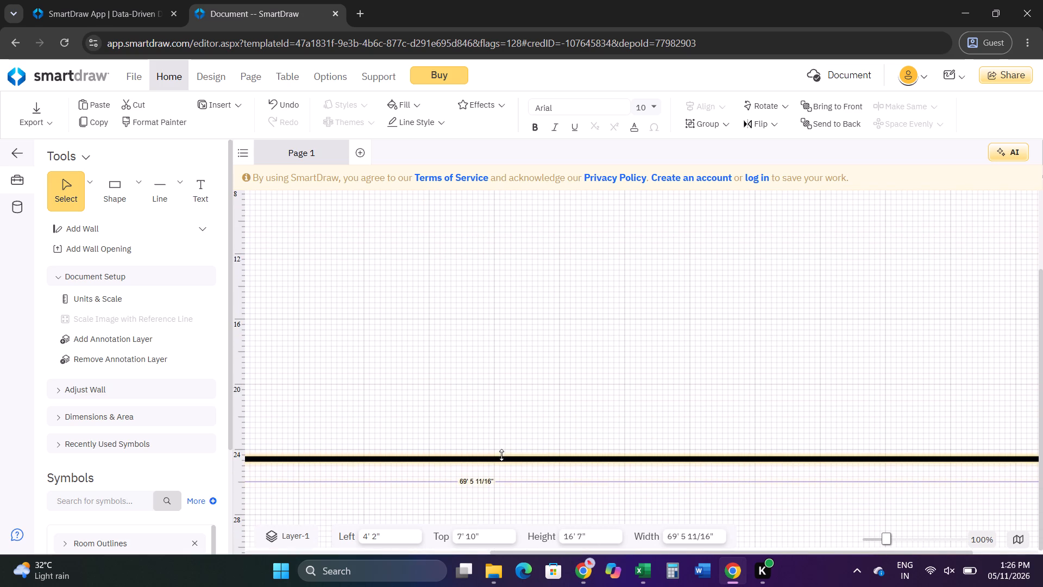
pyautogui.moveTo(501, 455); pyautogui.dragTo(501, 425)
pyautogui.scroll(-3, 501, 455)
pyautogui.scroll(6, 555, 322)
pyautogui.scroll(-3, 525, 358)
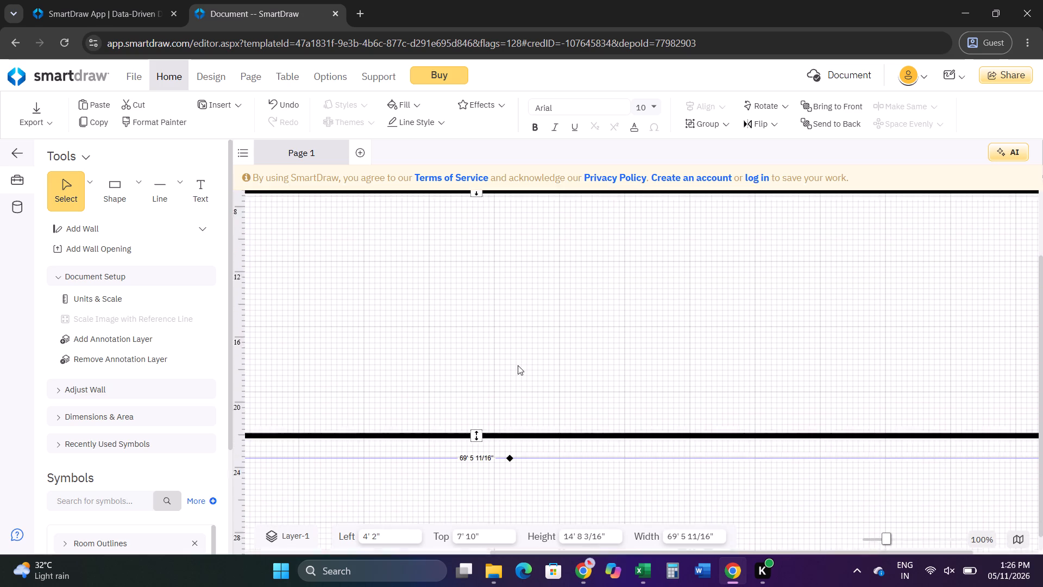
pyautogui.moveTo(477, 429); pyautogui.dragTo(491, 529)
pyautogui.scroll(-4, 519, 322)
pyautogui.moveTo(475, 258); pyautogui.dragTo(474, 397)
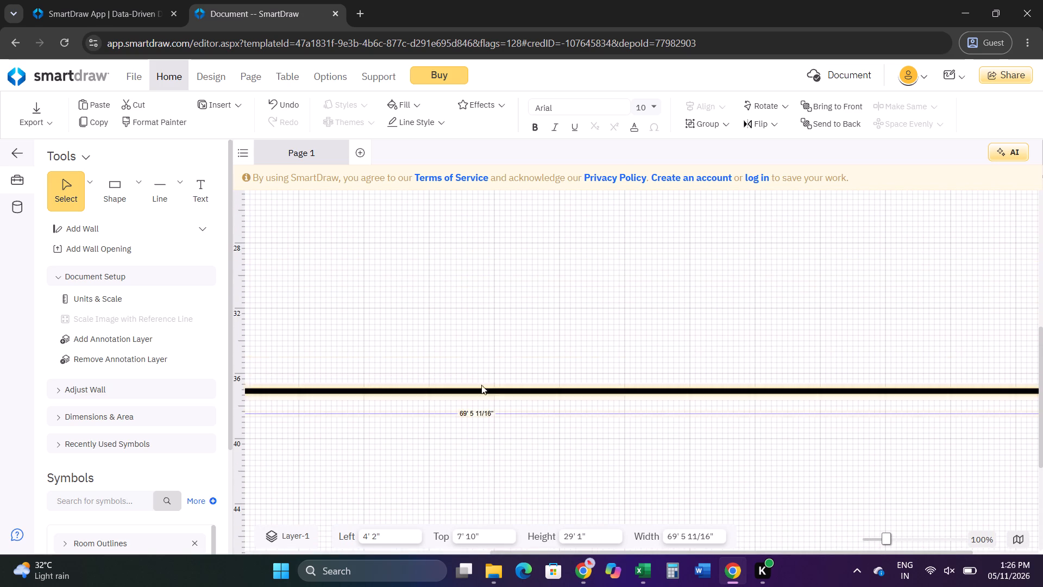
# Inspect the enlarged outline along its bottom and left walls up to the upper-left corner.
pyautogui.scroll(-5, 498, 331)
pyautogui.scroll(12, 498, 331)
pyautogui.keyDown('ctrl'); pyautogui.scroll(-1, 507, 335); pyautogui.keyUp('ctrl')
pyautogui.scroll(-2, 506, 338)
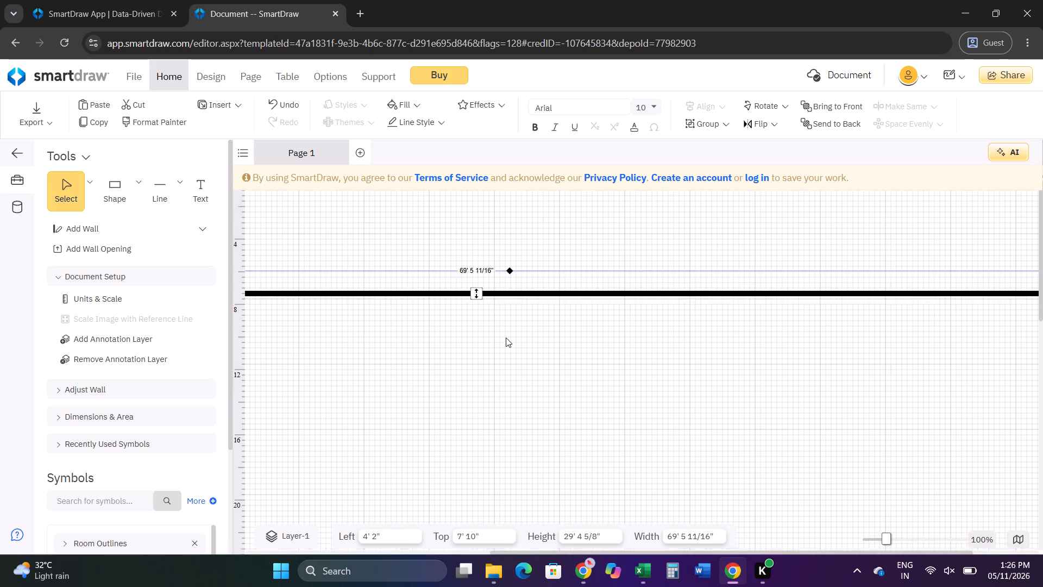
pyautogui.scroll(-2, 506, 338)
pyautogui.keyDown('ctrl'); pyautogui.scroll(2, 515, 338); pyautogui.keyUp('ctrl')
pyautogui.scroll(-1, 542, 371)
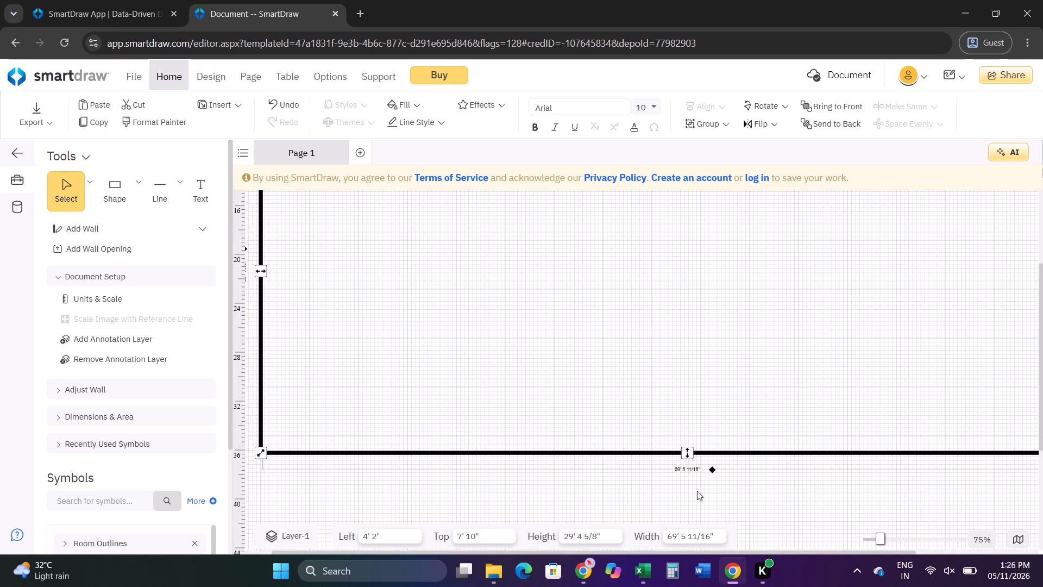
pyautogui.moveTo(857, 552); pyautogui.dragTo(673, 535)
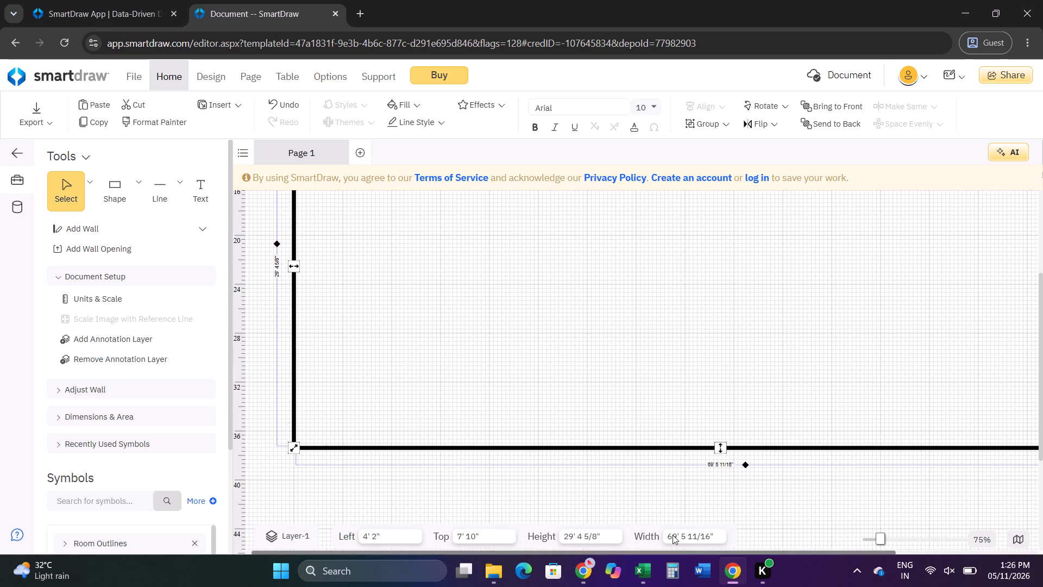
pyautogui.moveTo(673, 535); pyautogui.dragTo(648, 525)
pyautogui.keyDown('ctrl'); pyautogui.scroll(3, 460, 401); pyautogui.keyUp('ctrl')
pyautogui.scroll(-1, 576, 430)
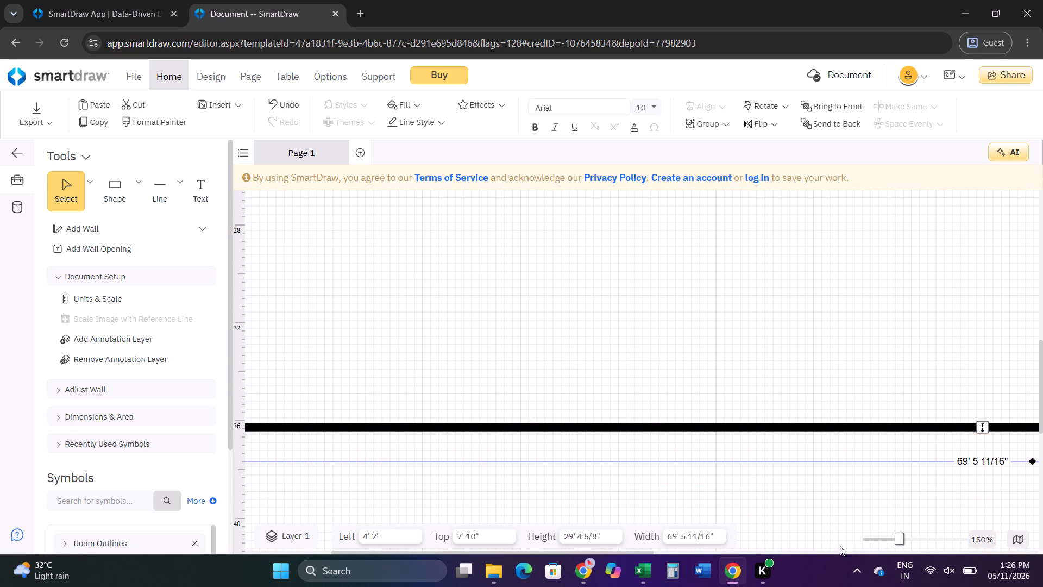
pyautogui.moveTo(840, 551); pyautogui.dragTo(739, 546)
pyautogui.moveTo(709, 555); pyautogui.dragTo(611, 557)
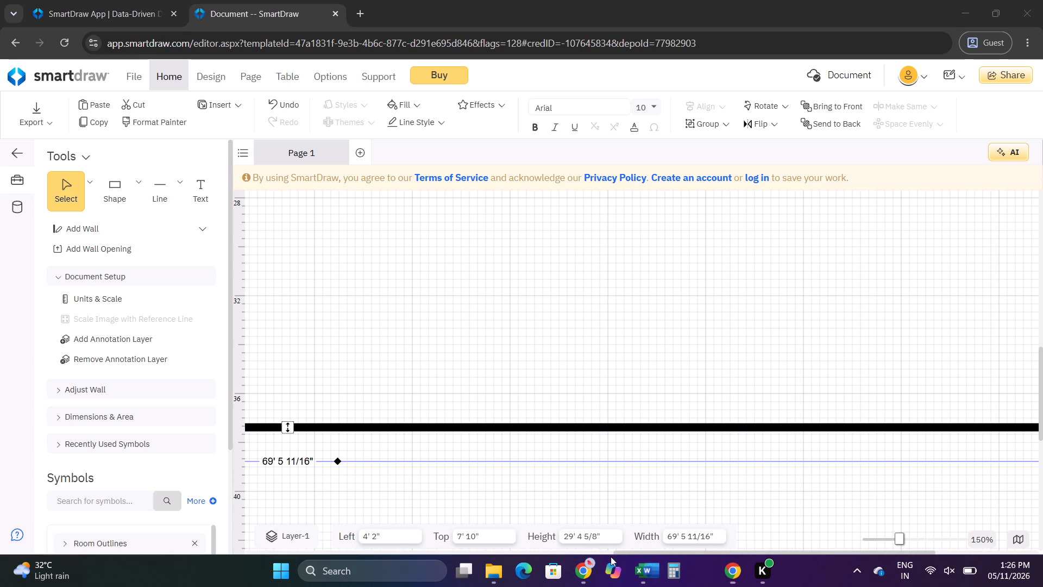
pyautogui.moveTo(611, 557); pyautogui.dragTo(590, 554)
pyautogui.moveTo(627, 548); pyautogui.dragTo(595, 549)
pyautogui.moveTo(614, 551); pyautogui.dragTo(590, 552)
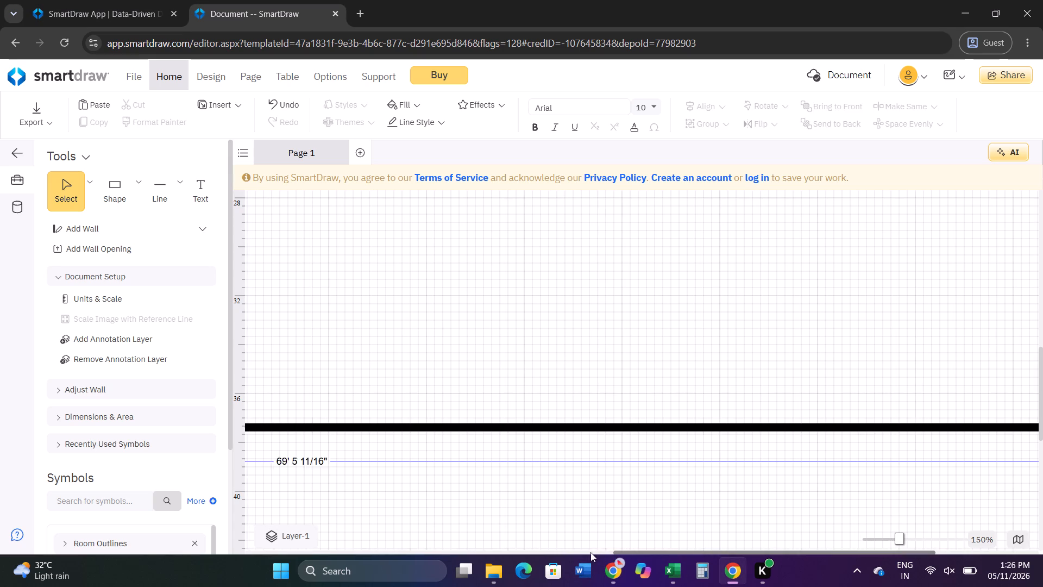
pyautogui.moveTo(590, 552); pyautogui.dragTo(187, 515)
pyautogui.scroll(4, 599, 327)
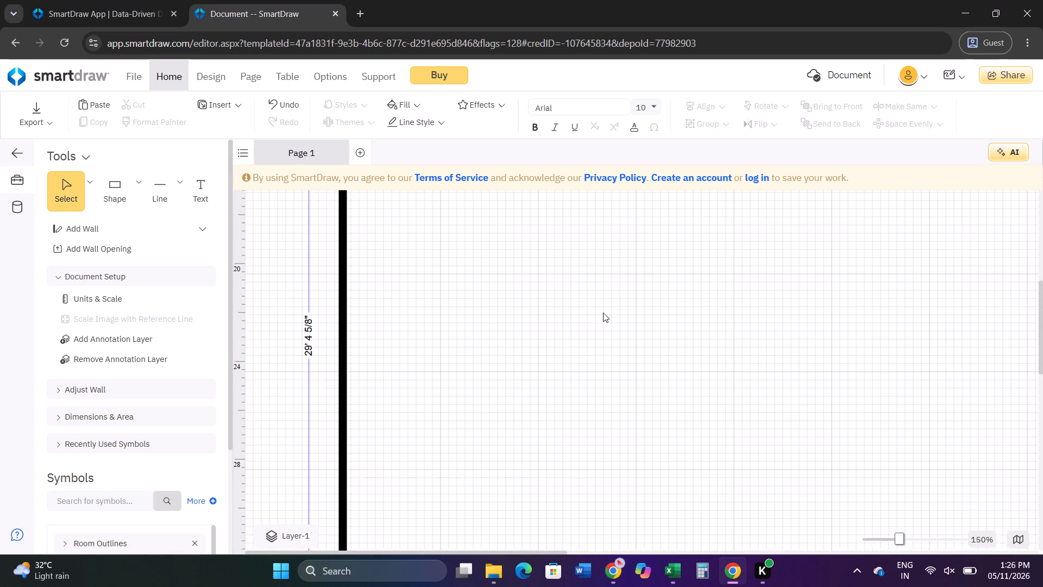
pyautogui.scroll(4, 603, 313)
pyautogui.scroll(1, 629, 265)
pyautogui.scroll(-2, 634, 275)
pyautogui.scroll(1, 603, 310)
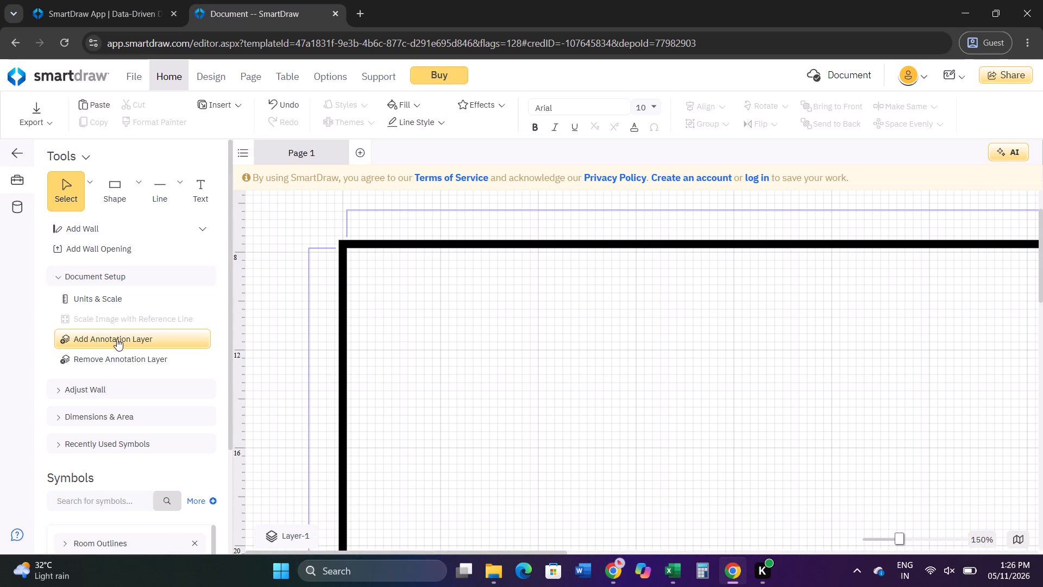
# Add a vertical interior wall about 16' 2" long down from the top wall, at a left position of about 16'.
pyautogui.click(110, 225)
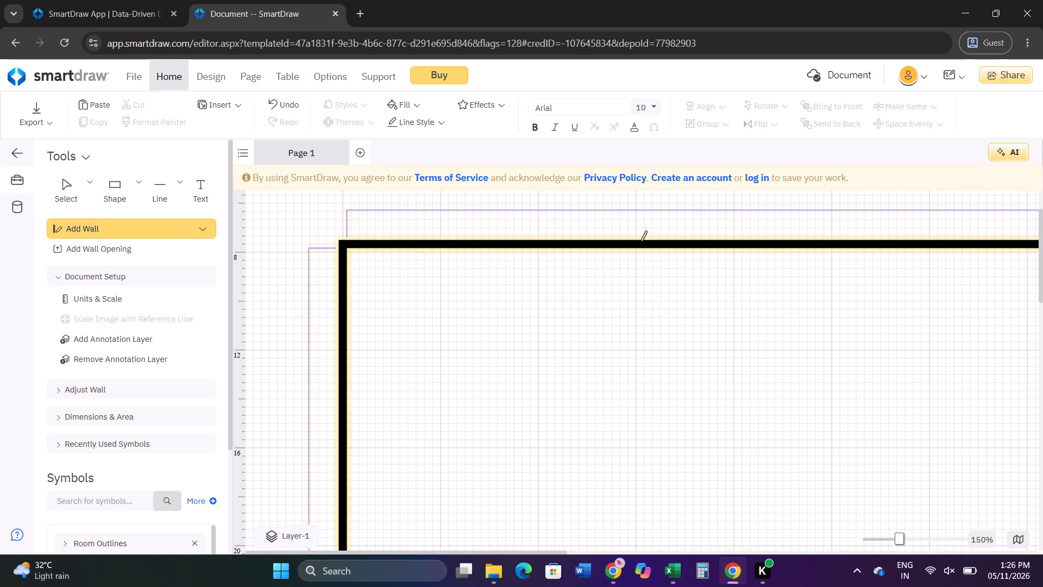
pyautogui.moveTo(636, 247); pyautogui.dragTo(630, 289)
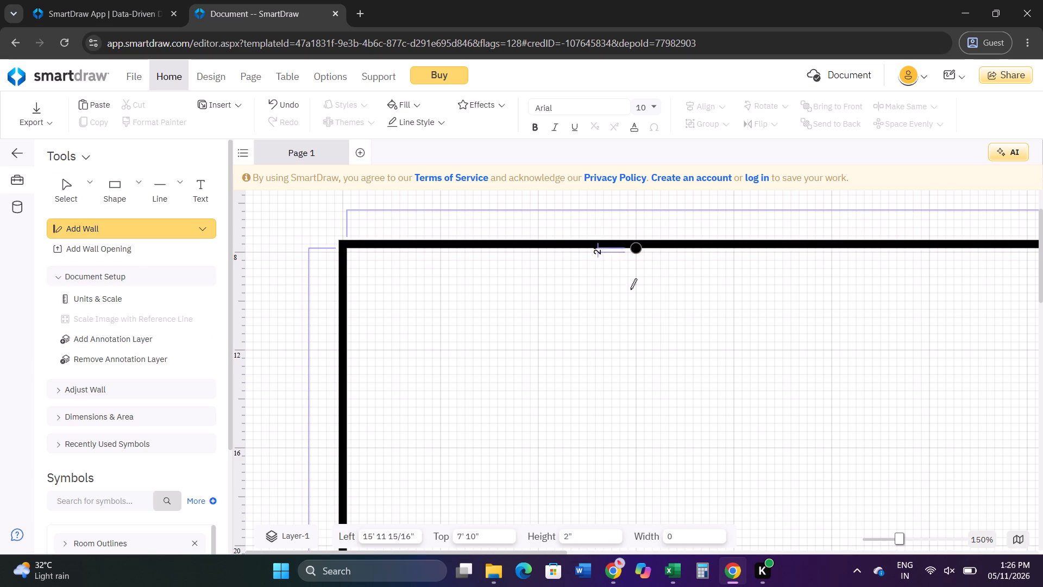
pyautogui.moveTo(630, 289); pyautogui.dragTo(629, 537)
pyautogui.scroll(-4, 623, 533)
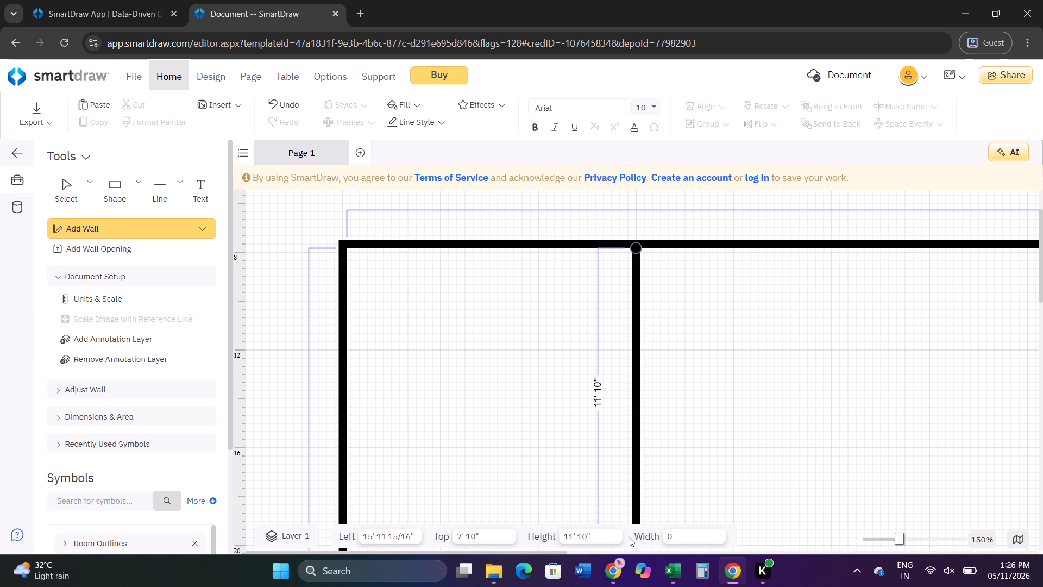
pyautogui.moveTo(629, 537); pyautogui.dragTo(642, 443)
pyautogui.scroll(-3, 673, 484)
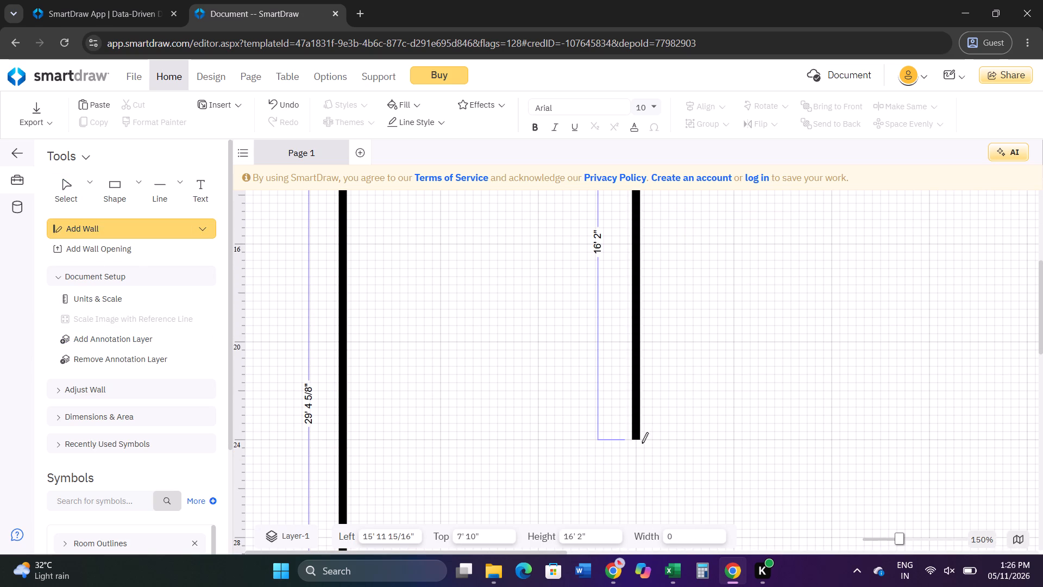
pyautogui.moveTo(642, 443); pyautogui.dragTo(642, 442)
# Add a second vertical interior wall about 16' 4" long from the top wall, at a left position of about 27' 11".
pyautogui.scroll(4, 716, 392)
pyautogui.scroll(-3, 717, 392)
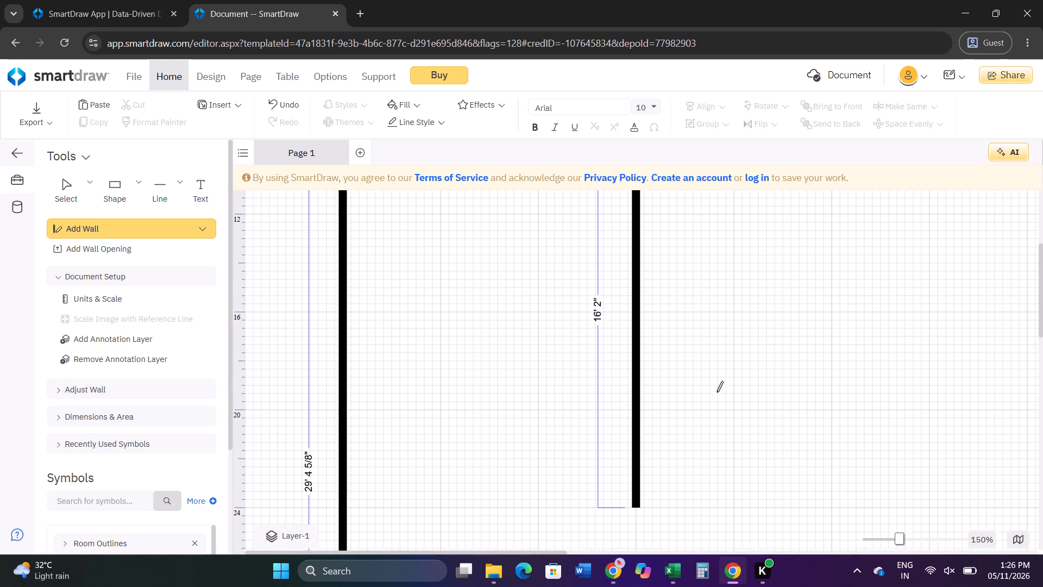
pyautogui.scroll(2, 717, 392)
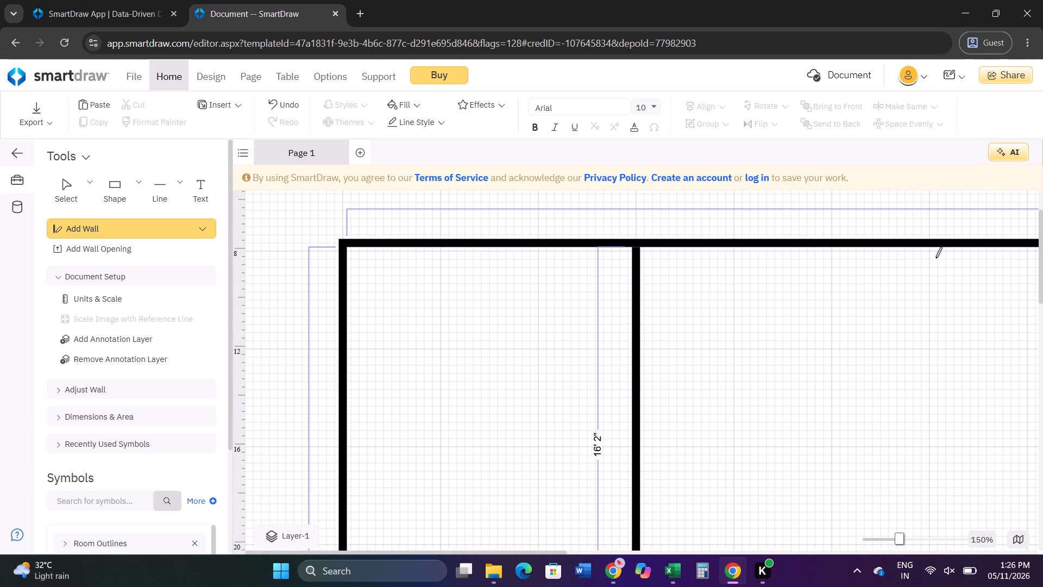
pyautogui.moveTo(927, 245); pyautogui.dragTo(916, 547)
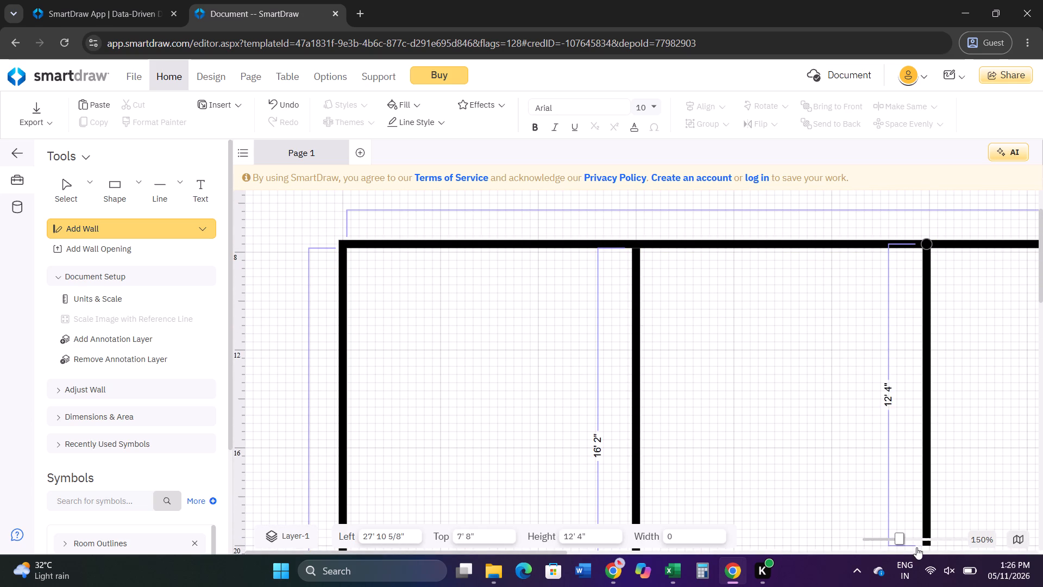
pyautogui.moveTo(916, 547); pyautogui.dragTo(920, 435)
pyautogui.scroll(-3, 920, 526)
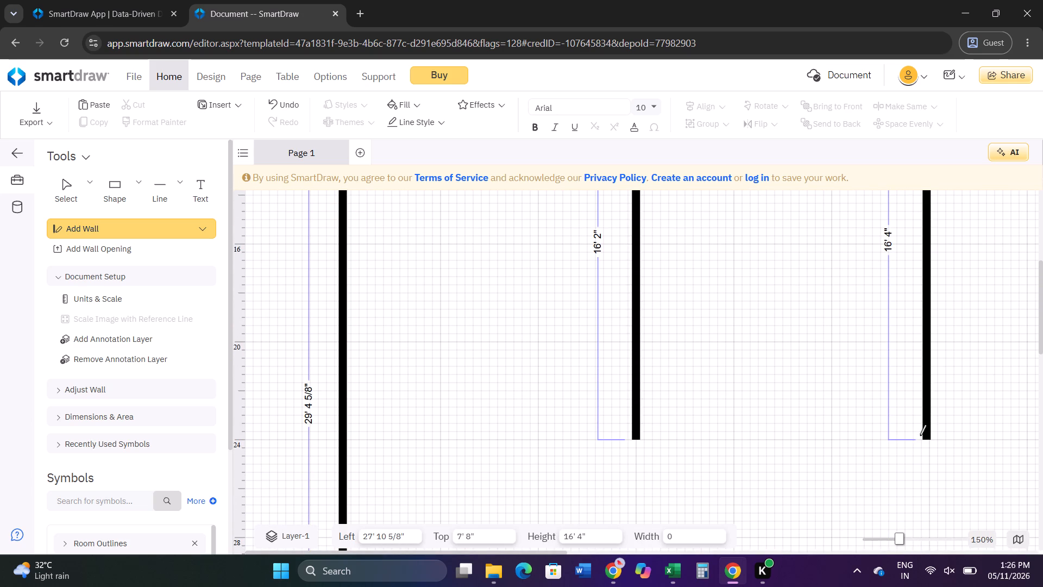
pyautogui.moveTo(920, 435); pyautogui.dragTo(918, 435)
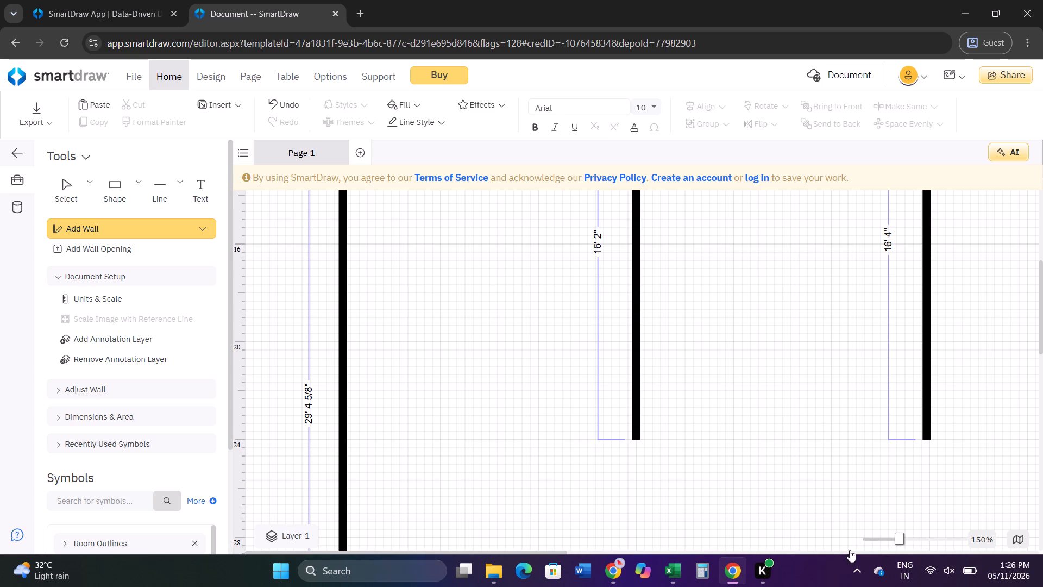
# Add a third vertical interior wall about 16' 2" long from the top wall, at a left position of about 40'.
pyautogui.keyDown('ctrl'); pyautogui.scroll(-1, 761, 389); pyautogui.keyUp('ctrl')
pyautogui.keyDown('ctrl'); pyautogui.scroll(-2, 693, 394); pyautogui.keyUp('ctrl')
pyautogui.scroll(3, 739, 386)
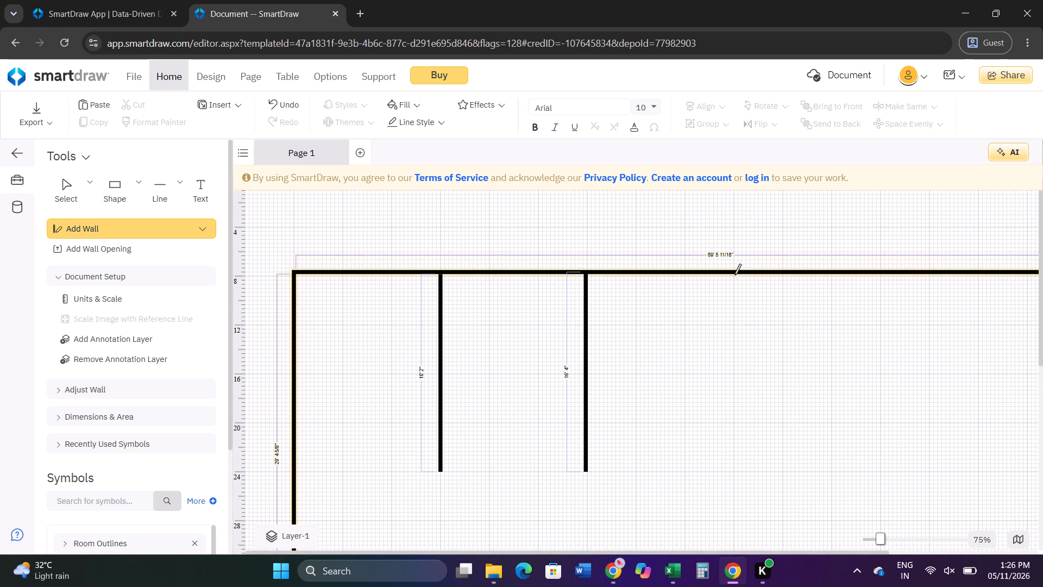
pyautogui.moveTo(734, 276); pyautogui.dragTo(734, 465)
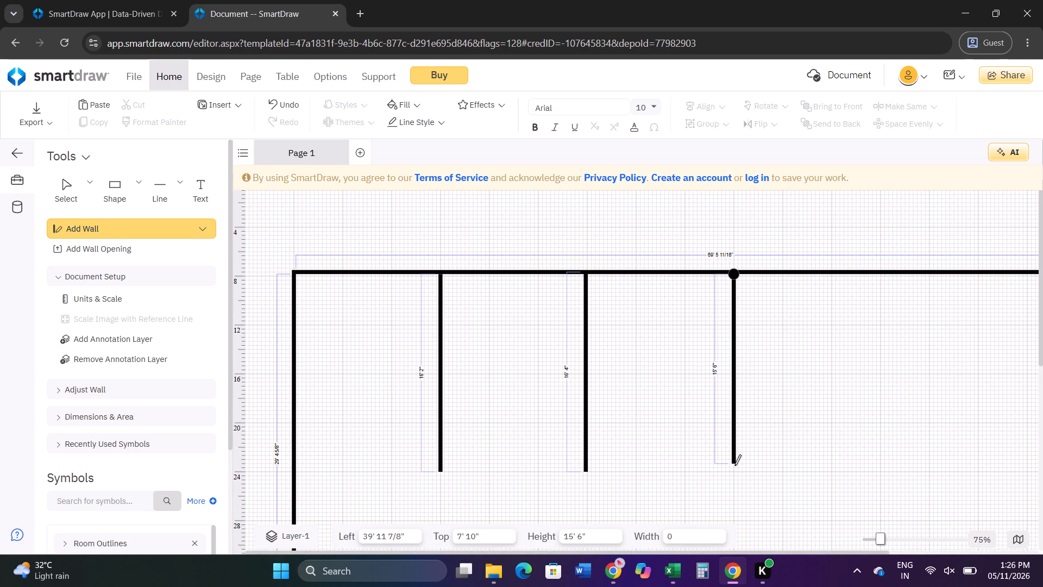
pyautogui.moveTo(734, 465); pyautogui.dragTo(734, 471)
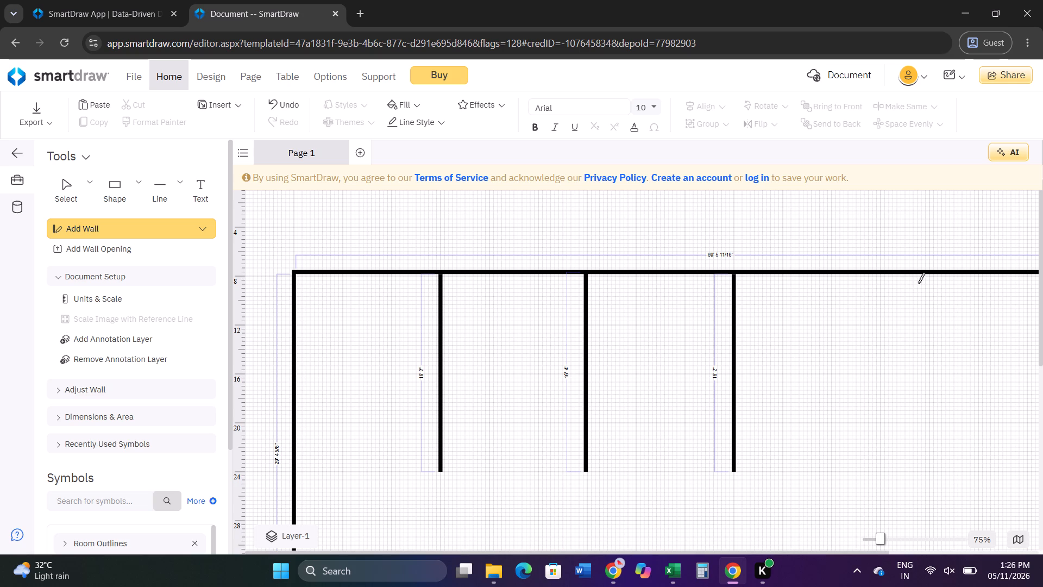
# Add a fourth vertical interior wall about 16' 2" long from the top wall and move it to a left position of about 52'.
pyautogui.moveTo(929, 273); pyautogui.dragTo(929, 469)
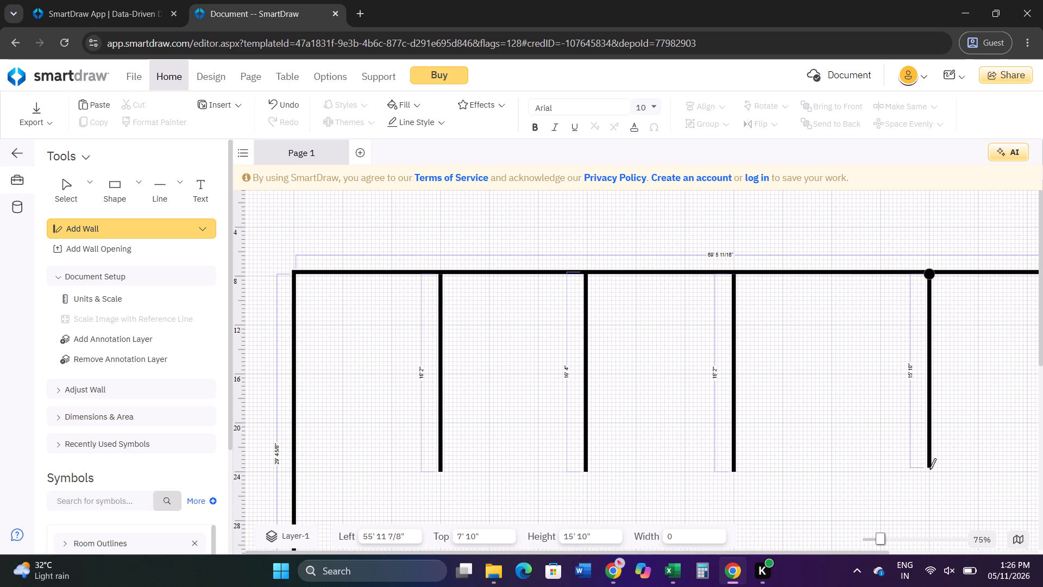
pyautogui.moveTo(929, 469); pyautogui.dragTo(929, 471)
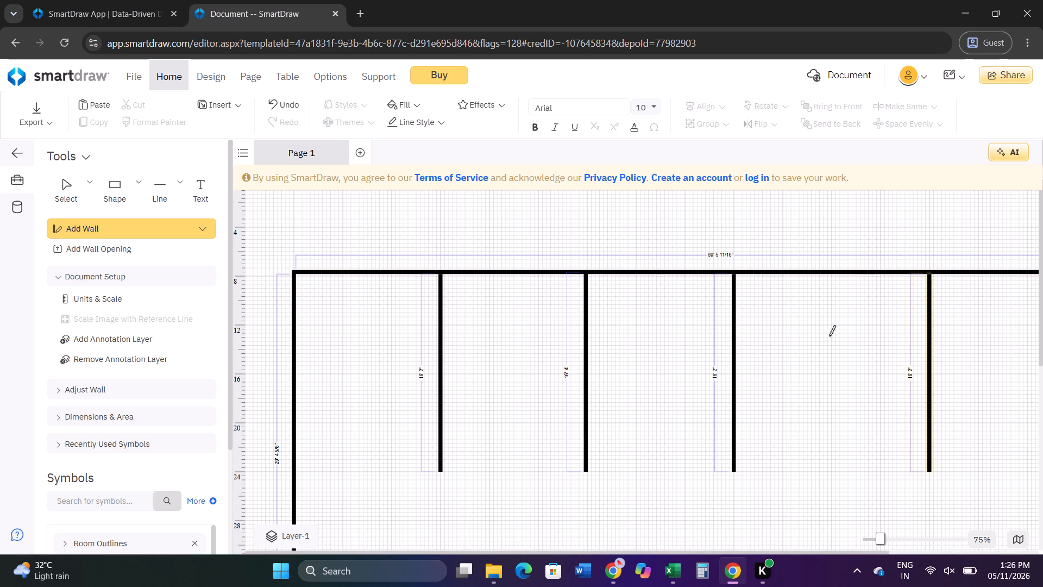
pyautogui.click(61, 193)
pyautogui.moveTo(928, 326); pyautogui.dragTo(884, 328)
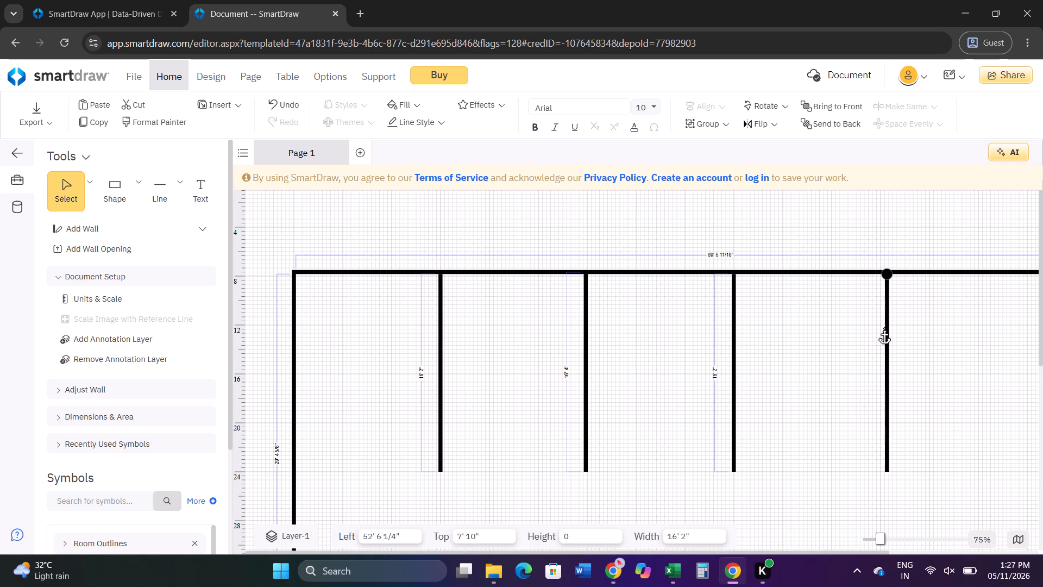
pyautogui.moveTo(884, 328); pyautogui.dragTo(881, 328)
pyautogui.click(667, 329)
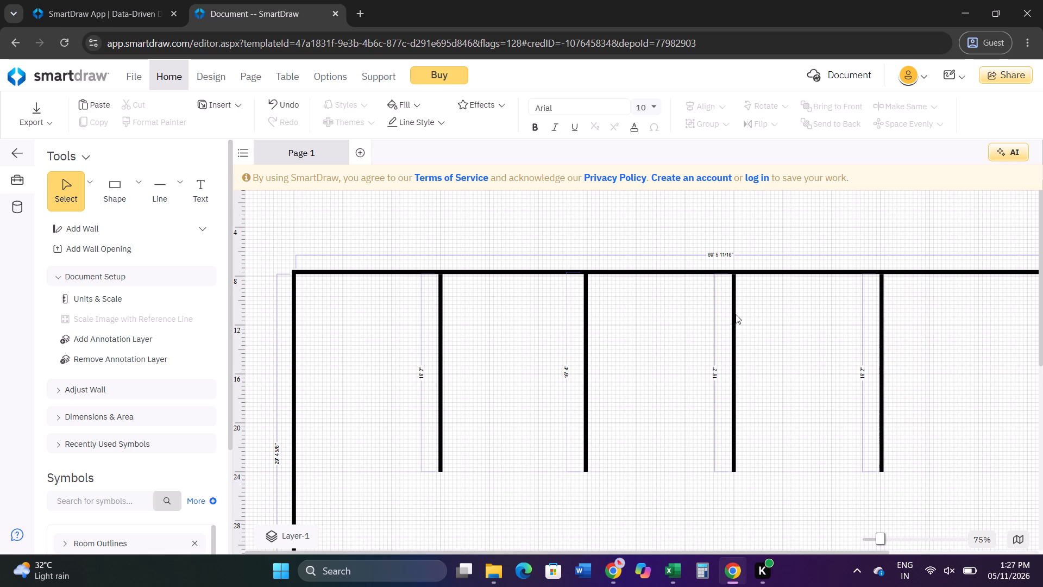
# Add a fifth vertical interior wall about 16' 2" long from the top wall, at a left position of about 63' 10".
pyautogui.moveTo(762, 552); pyautogui.dragTo(824, 552)
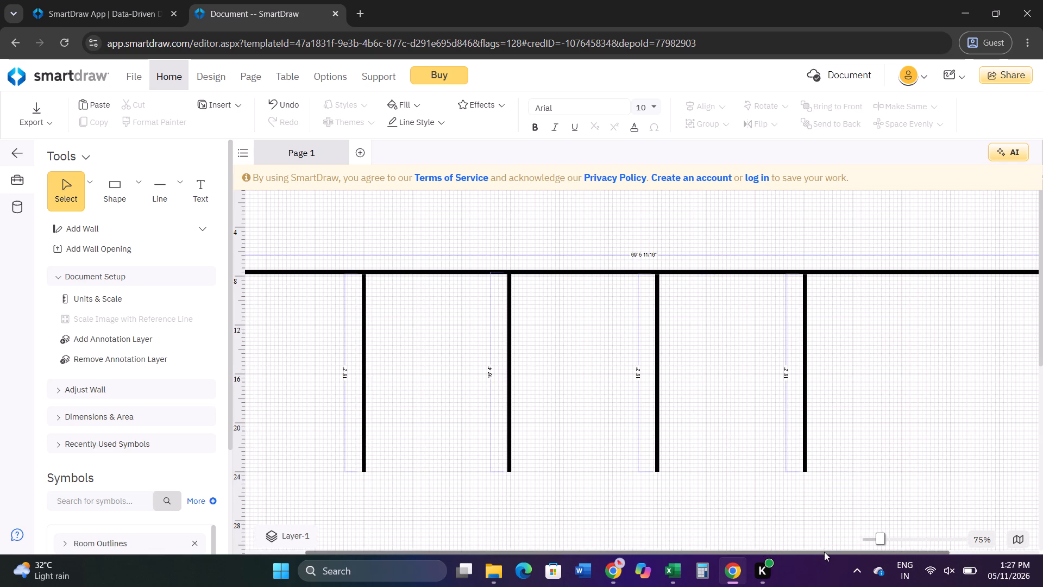
pyautogui.moveTo(824, 552); pyautogui.dragTo(895, 552)
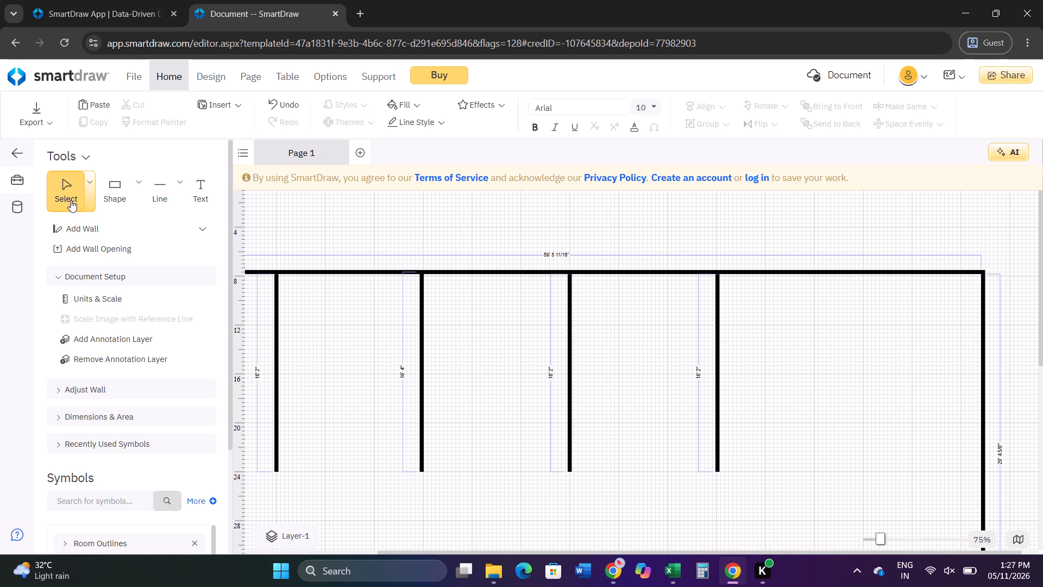
pyautogui.click(79, 233)
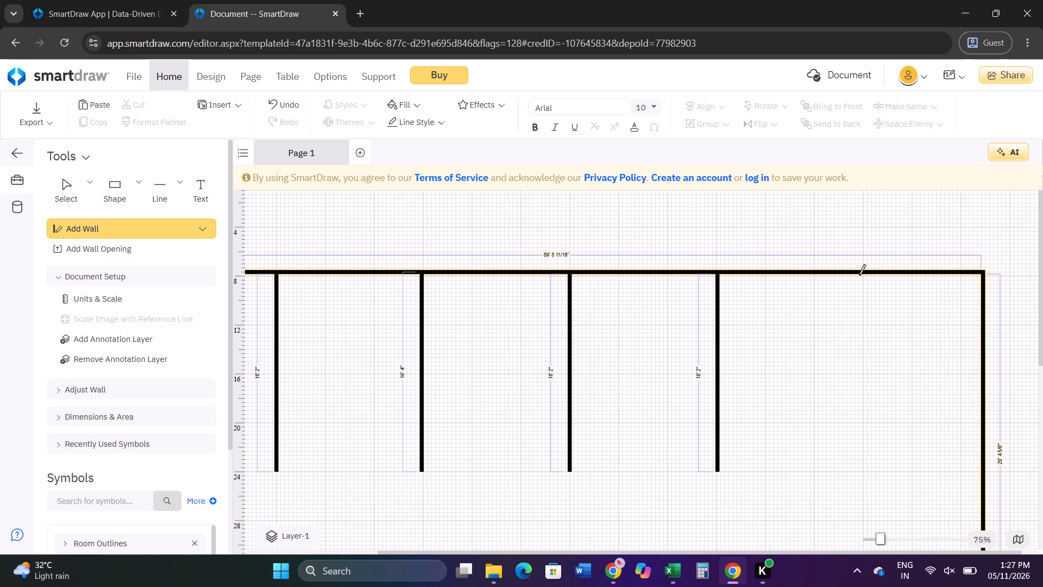
pyautogui.moveTo(862, 273); pyautogui.dragTo(864, 460)
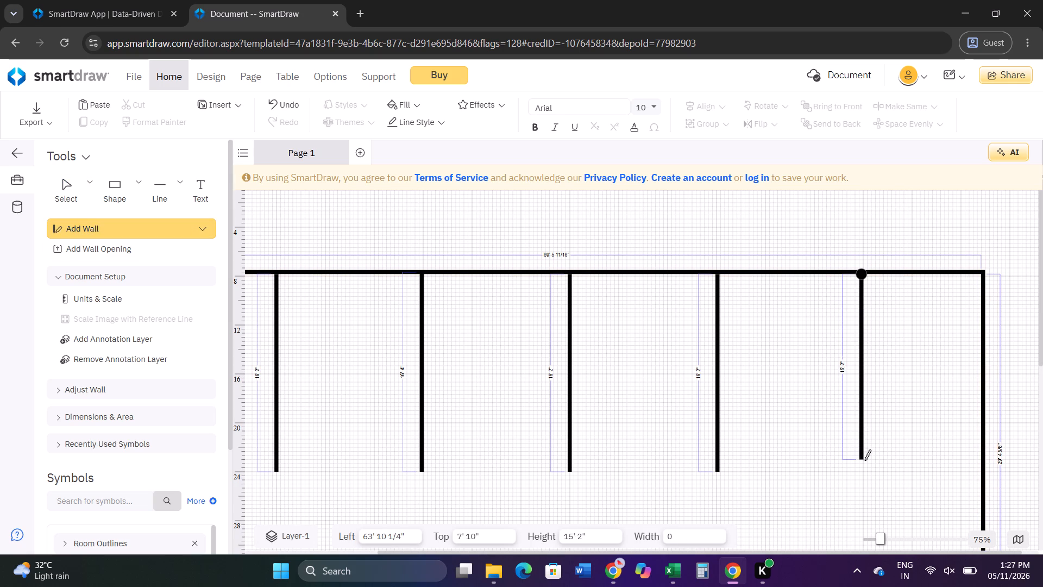
pyautogui.moveTo(864, 460); pyautogui.dragTo(865, 473)
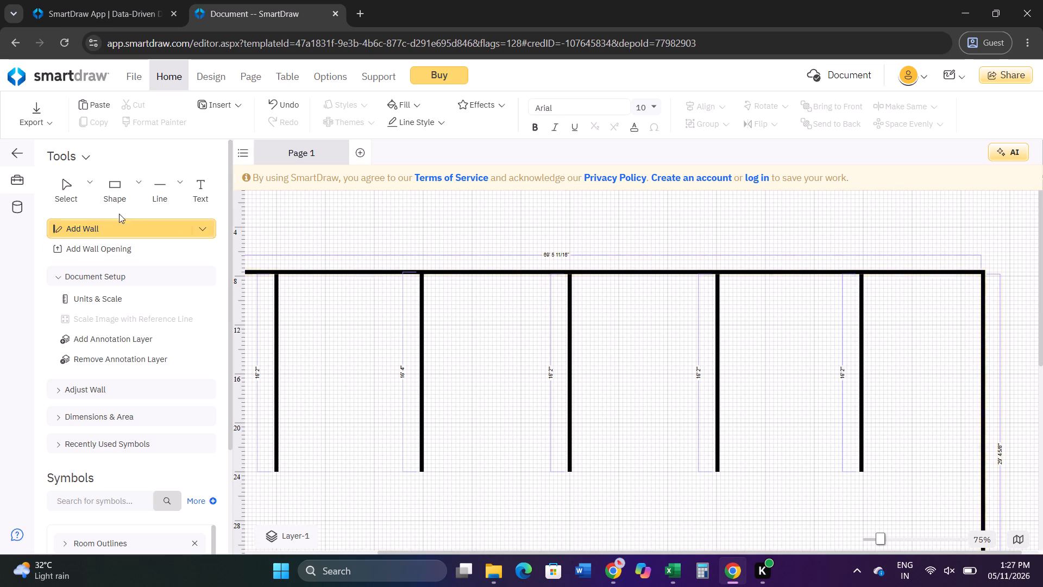
# Widen the outer wall outline to about 71' 9" by moving its right wall outward.
pyautogui.click(63, 190)
pyautogui.click(982, 417)
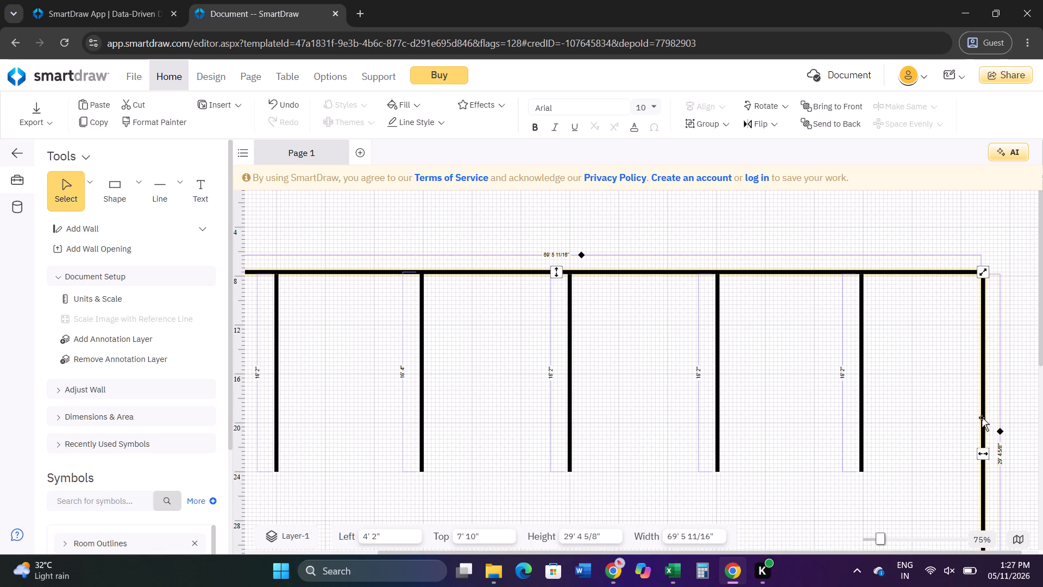
pyautogui.moveTo(981, 455); pyautogui.dragTo(1012, 457)
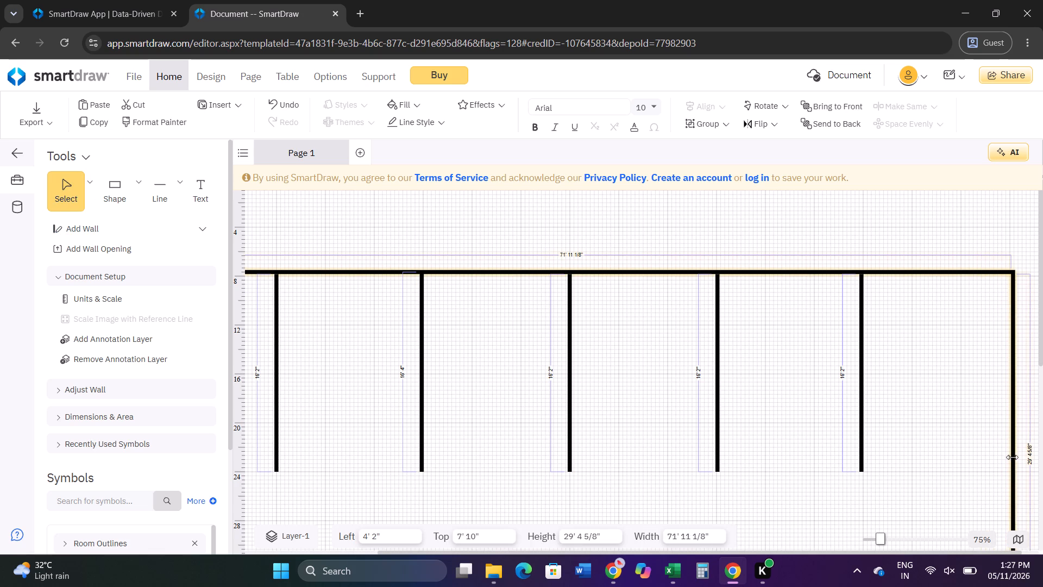
pyautogui.moveTo(1012, 457); pyautogui.dragTo(1009, 457)
# Shorten the outer outline to a height of about 15' 11" by raising its bottom wall to the interior walls' lower ends.
pyautogui.scroll(-2, 797, 475)
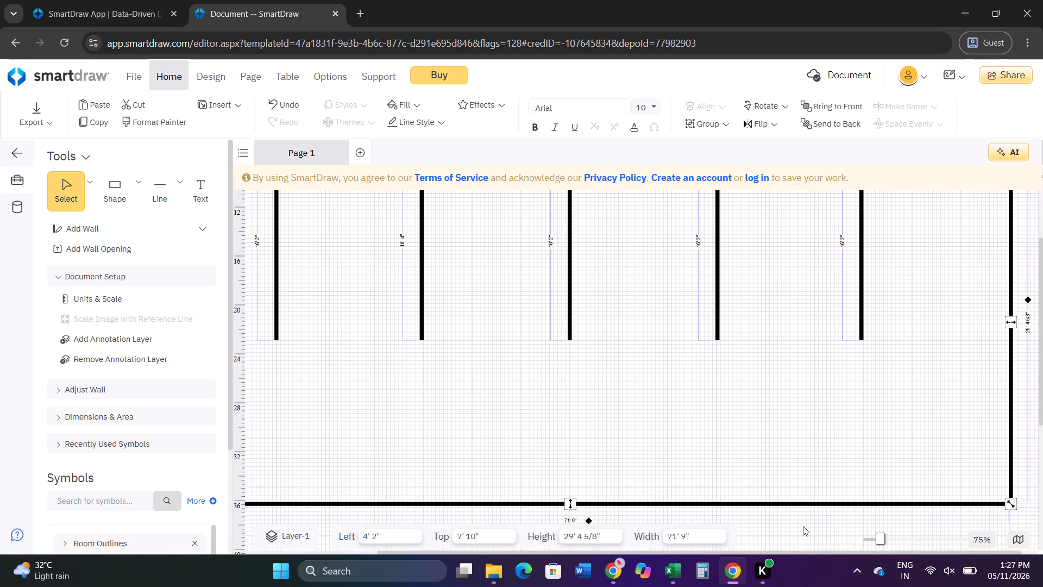
pyautogui.moveTo(821, 553); pyautogui.dragTo(667, 547)
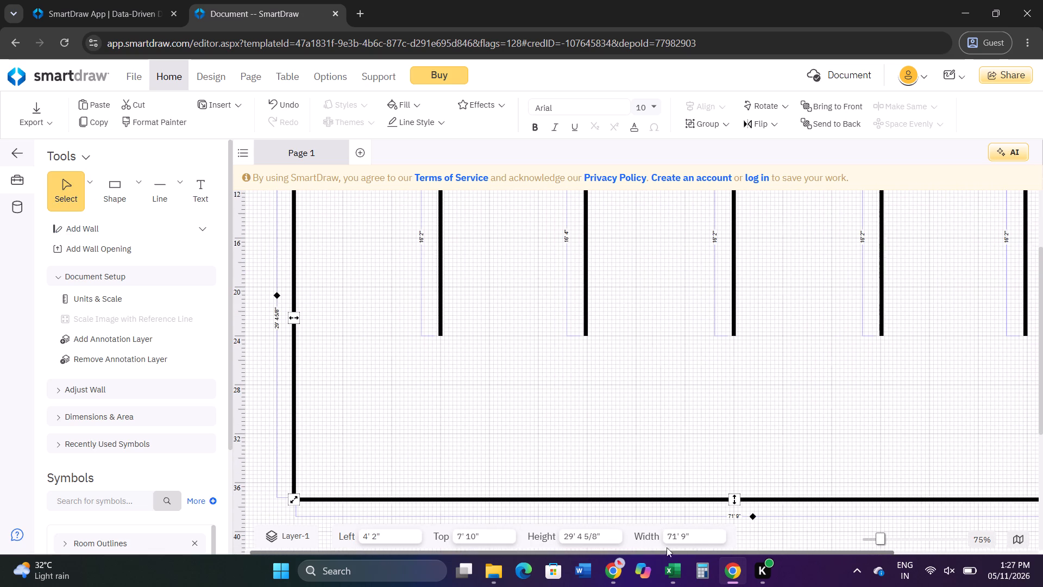
pyautogui.moveTo(667, 547); pyautogui.dragTo(625, 543)
pyautogui.scroll(2, 541, 460)
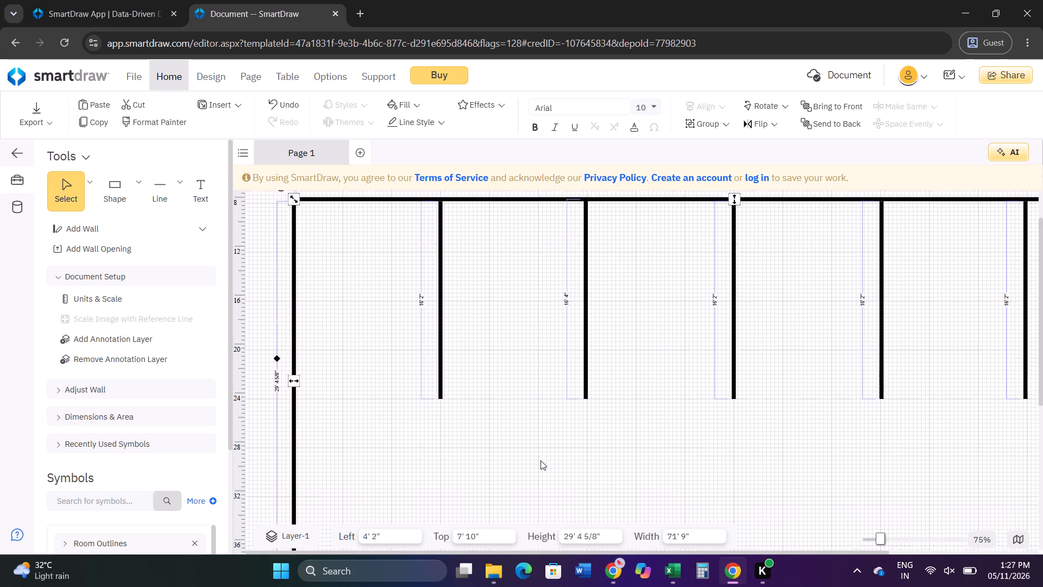
pyautogui.scroll(-2, 541, 460)
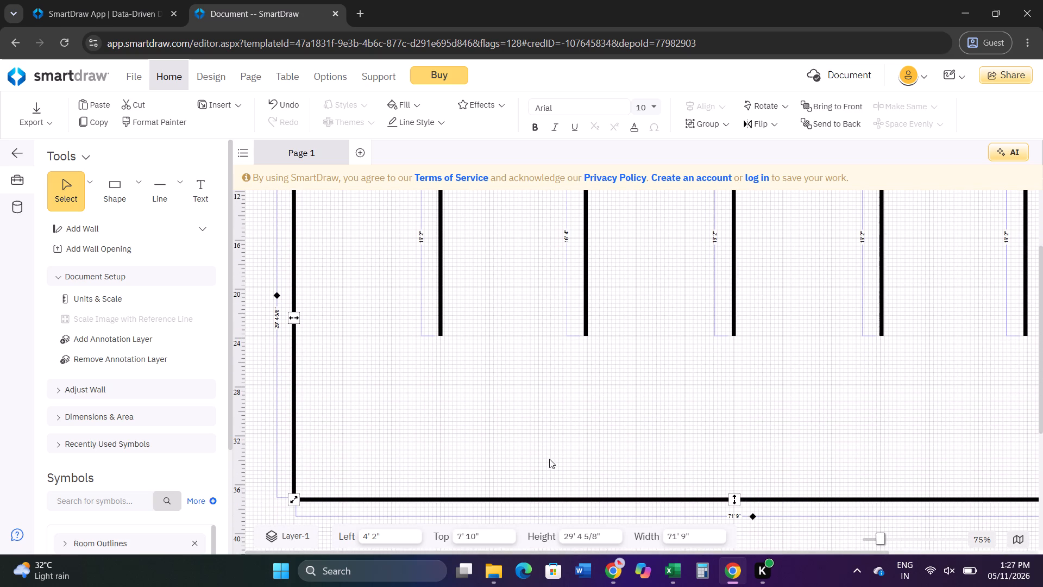
pyautogui.moveTo(734, 497); pyautogui.dragTo(734, 410)
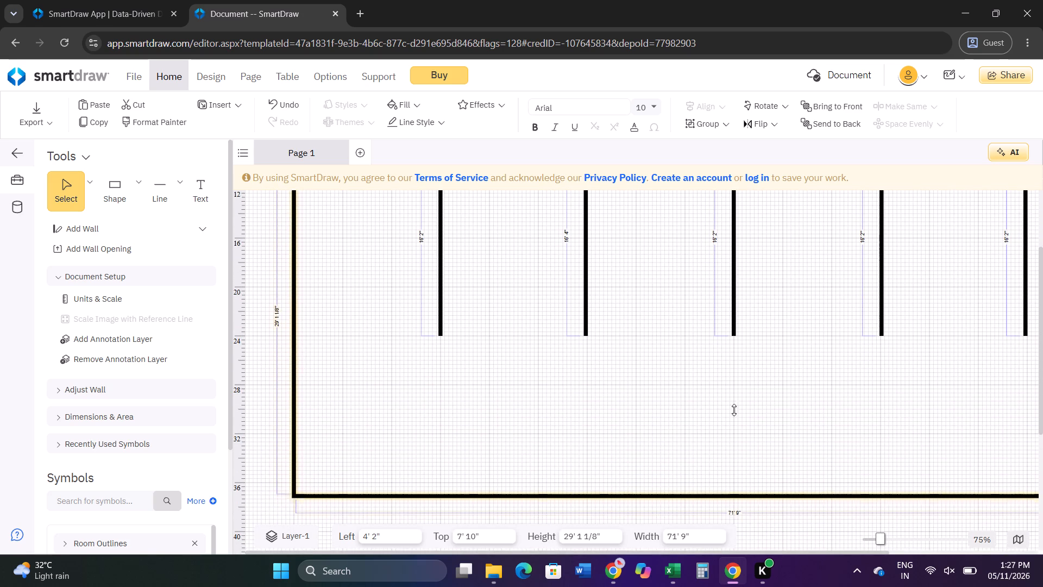
pyautogui.moveTo(734, 410); pyautogui.dragTo(742, 333)
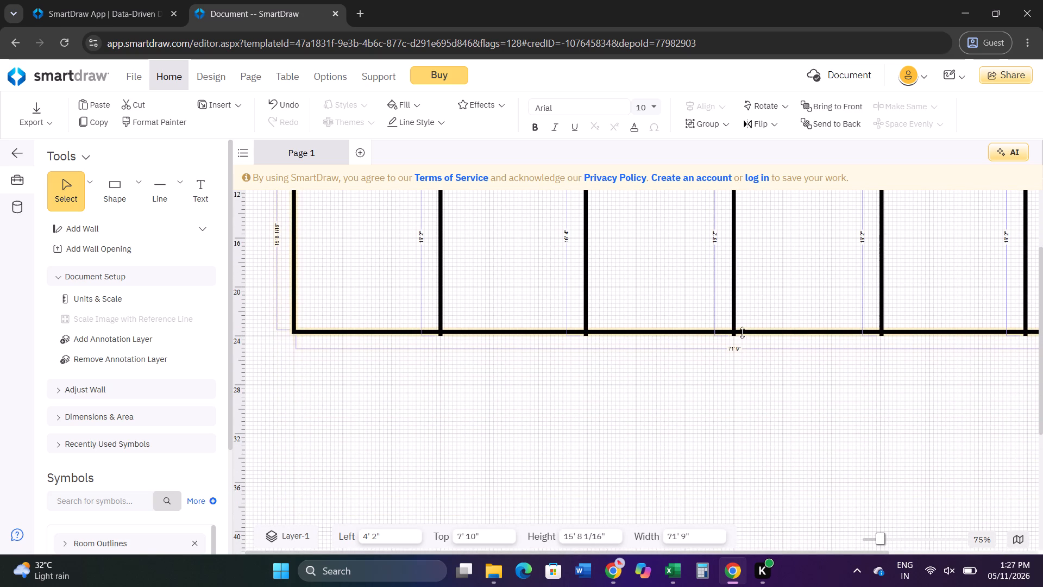
pyautogui.moveTo(742, 333); pyautogui.dragTo(742, 334)
pyautogui.click(702, 492)
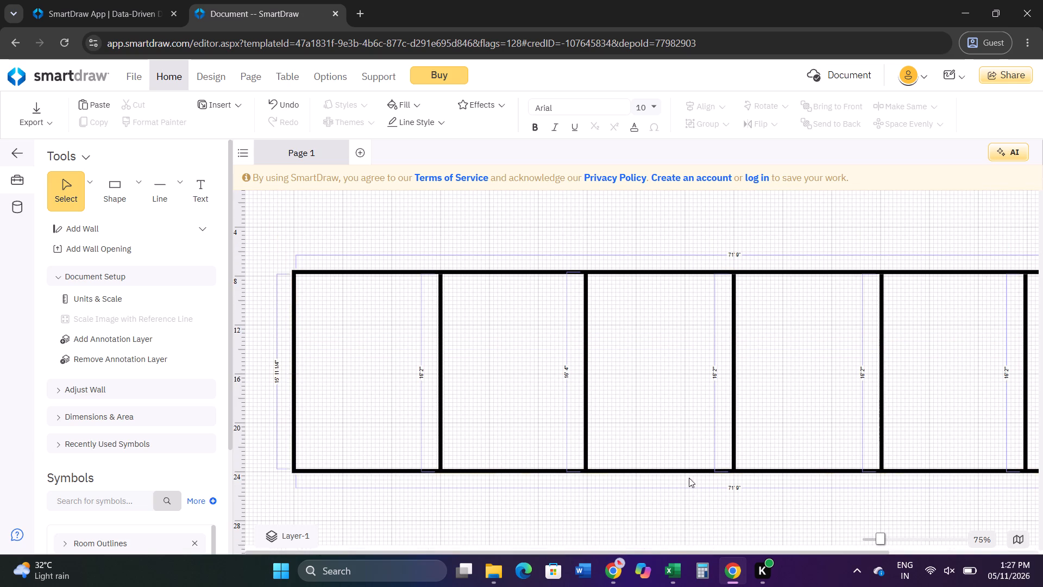
# Examine the resized outline and its row of rooms from end to end, including the whole page at 50% zoom.
pyautogui.click(684, 471)
pyautogui.click(632, 478)
pyautogui.click(611, 470)
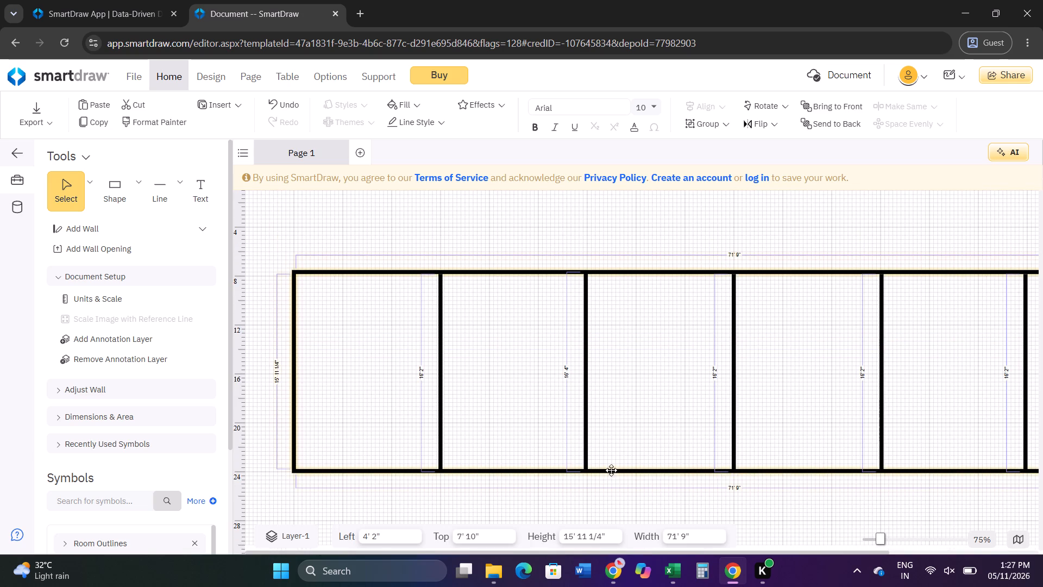
pyautogui.scroll(-2, 608, 452)
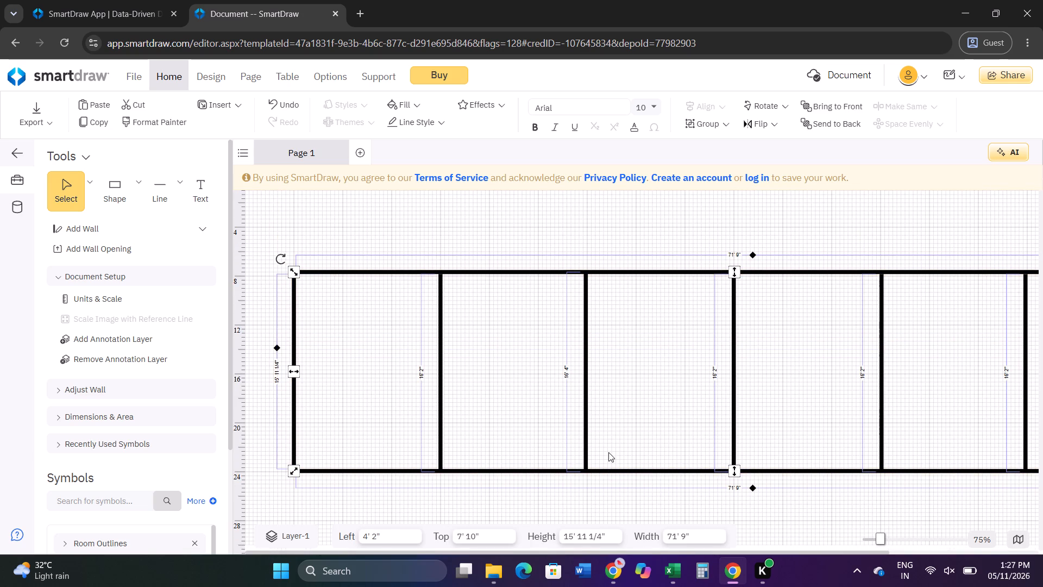
pyautogui.scroll(-1, 753, 465)
pyautogui.scroll(-1, 801, 523)
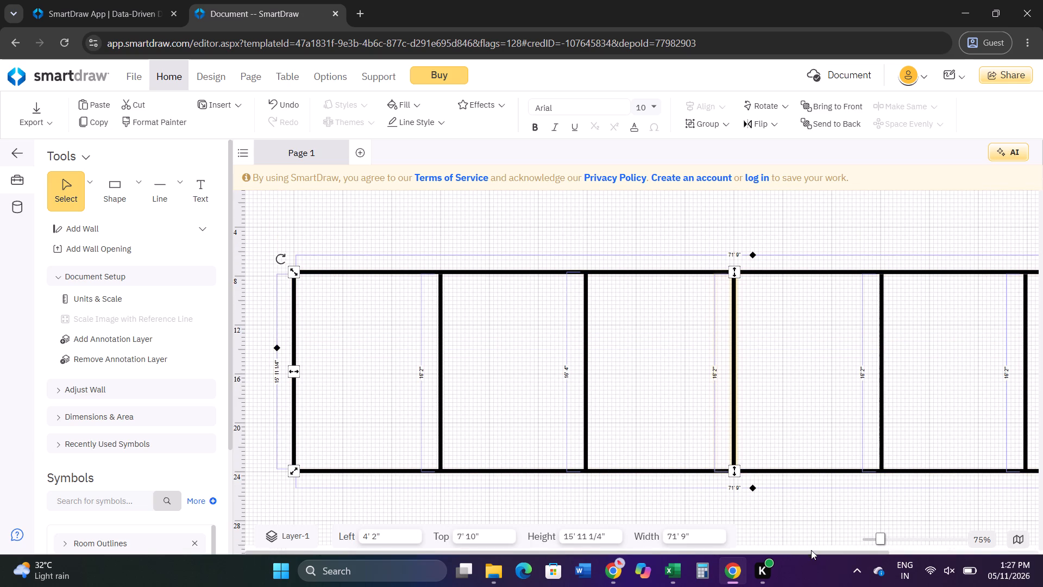
pyautogui.moveTo(811, 550); pyautogui.dragTo(837, 552)
pyautogui.moveTo(844, 552); pyautogui.dragTo(852, 541)
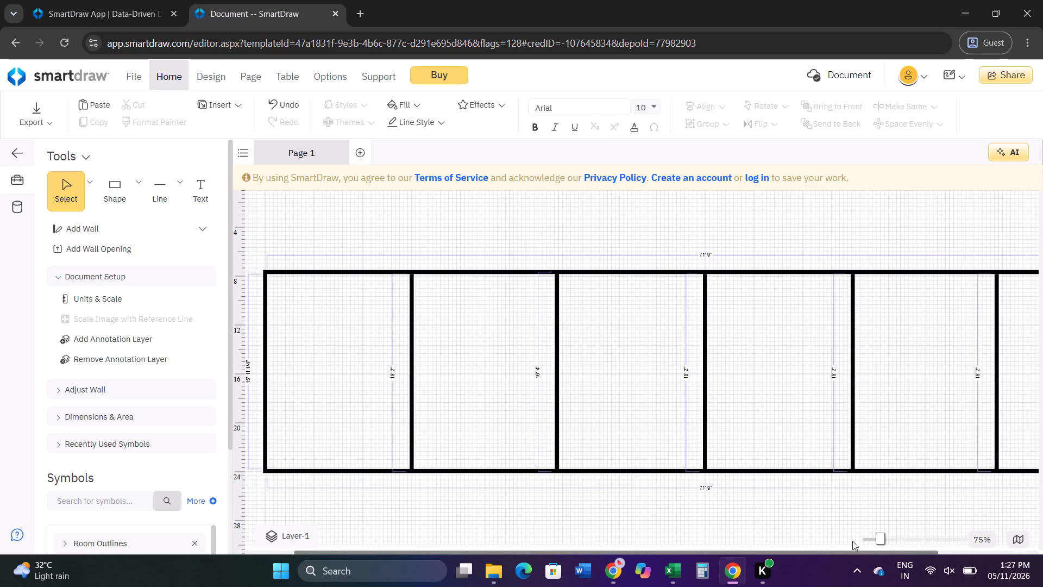
pyautogui.moveTo(852, 541); pyautogui.dragTo(927, 526)
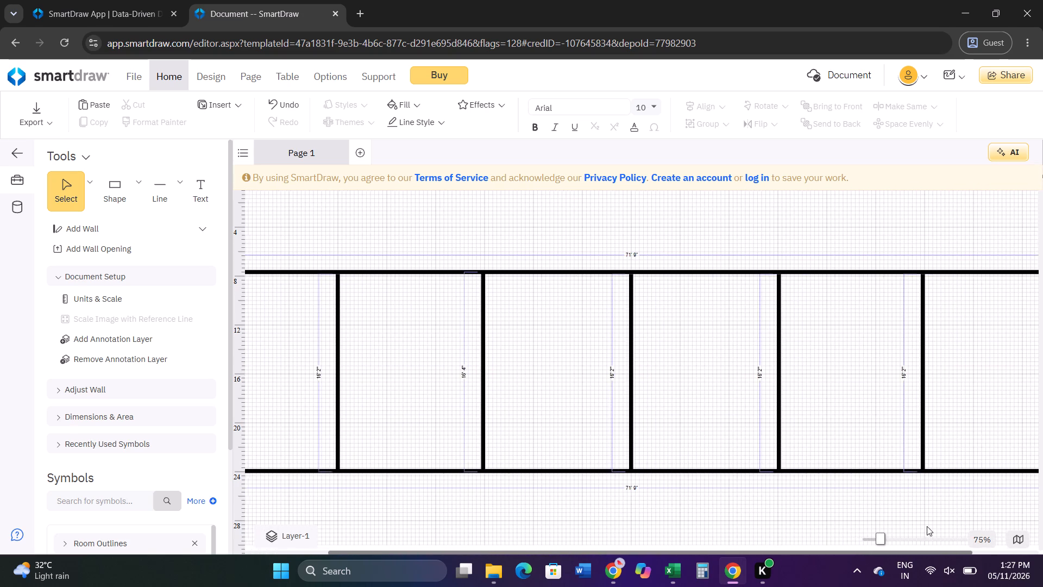
pyautogui.moveTo(927, 526); pyautogui.dragTo(763, 505)
pyautogui.scroll(-1, 538, 463)
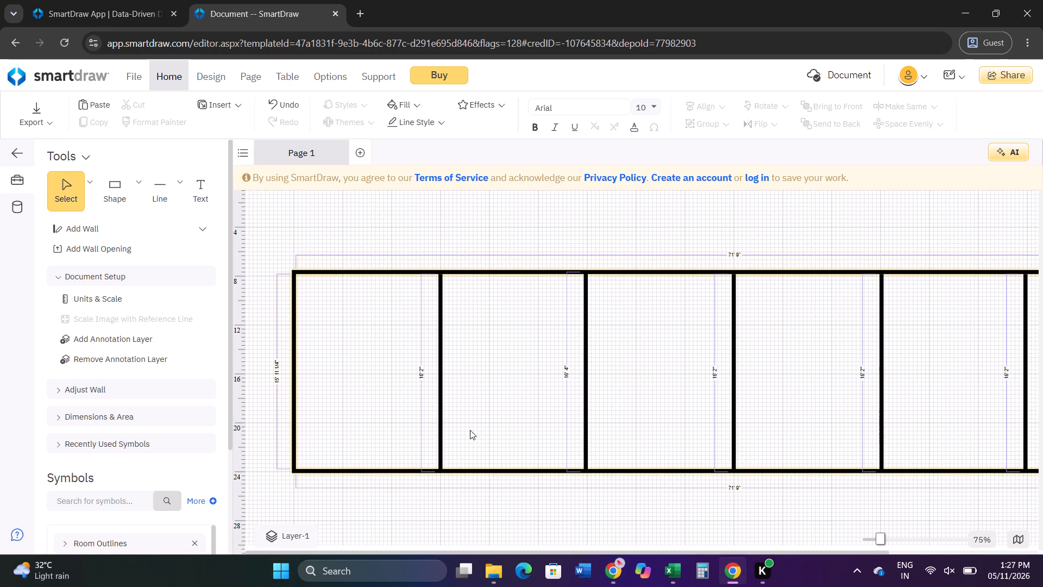
pyautogui.scroll(-2, 470, 430)
pyautogui.keyDown('ctrl'); pyautogui.scroll(-1, 520, 426); pyautogui.keyUp('ctrl')
pyautogui.keyDown('ctrl'); pyautogui.scroll(1, 629, 444); pyautogui.keyUp('ctrl')
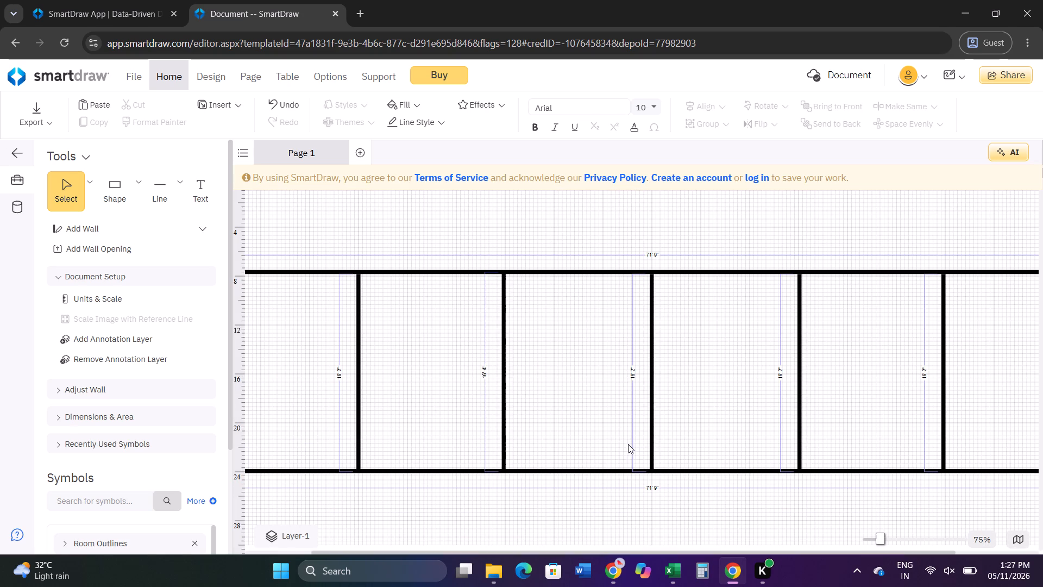
pyautogui.scroll(-2, 561, 454)
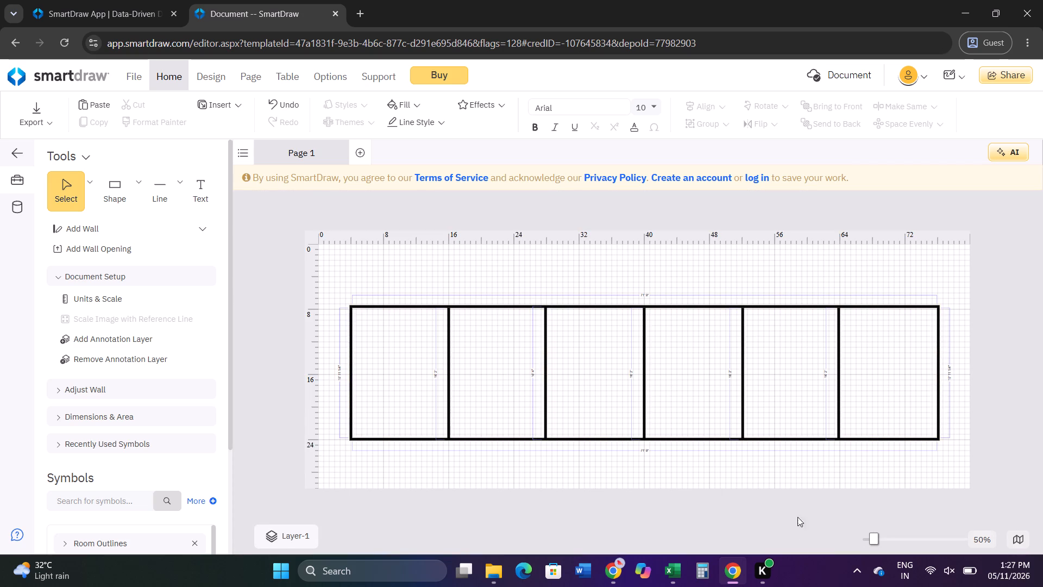
pyautogui.keyDown('ctrl'); pyautogui.scroll(1, 782, 491); pyautogui.keyUp('ctrl')
pyautogui.scroll(-3, 673, 494)
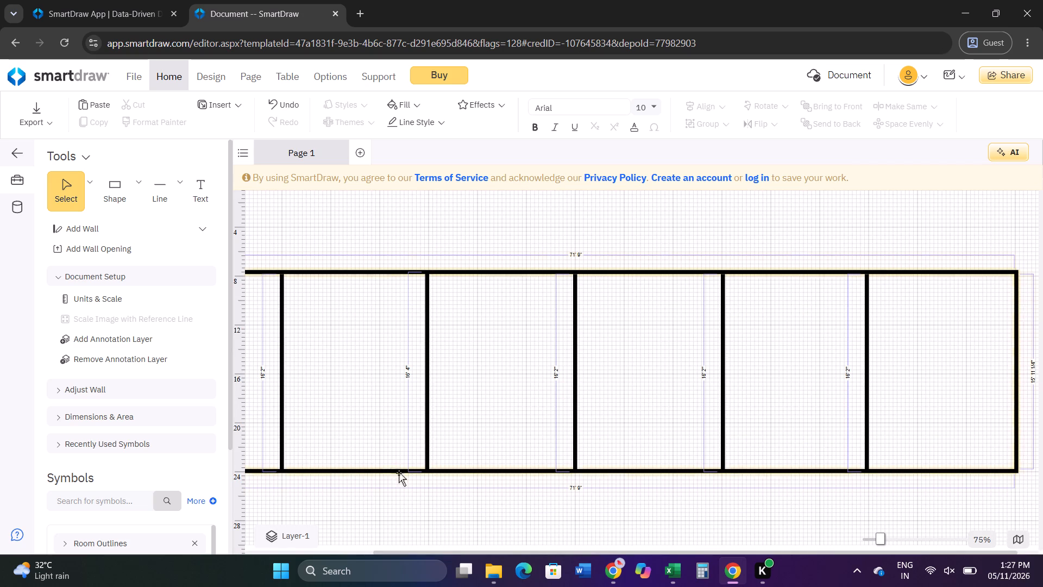
pyautogui.moveTo(670, 549); pyautogui.dragTo(588, 551)
pyautogui.moveTo(582, 551); pyautogui.dragTo(427, 552)
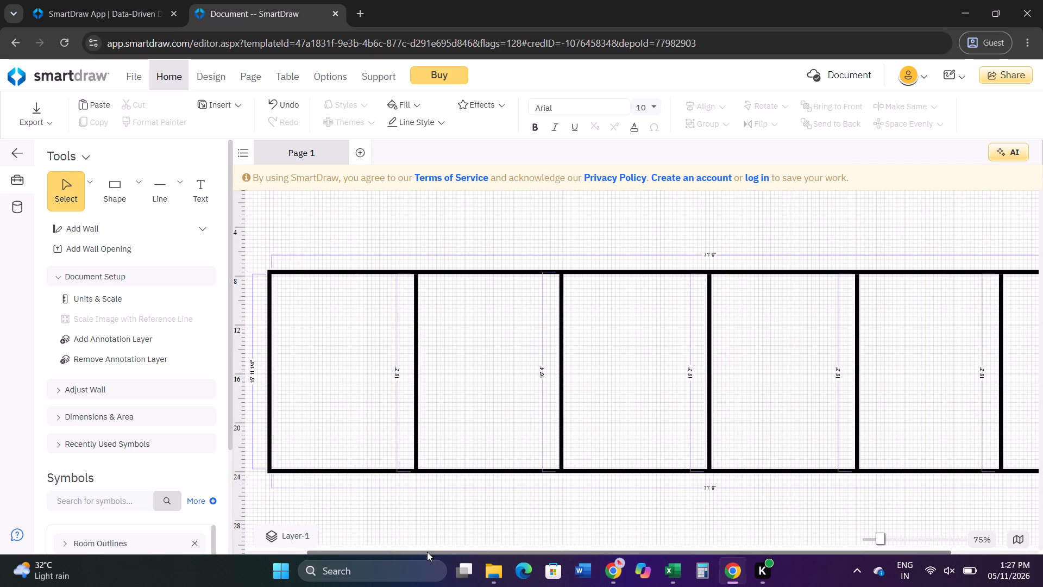
pyautogui.moveTo(427, 552); pyautogui.dragTo(399, 546)
pyautogui.scroll(-4, 361, 470)
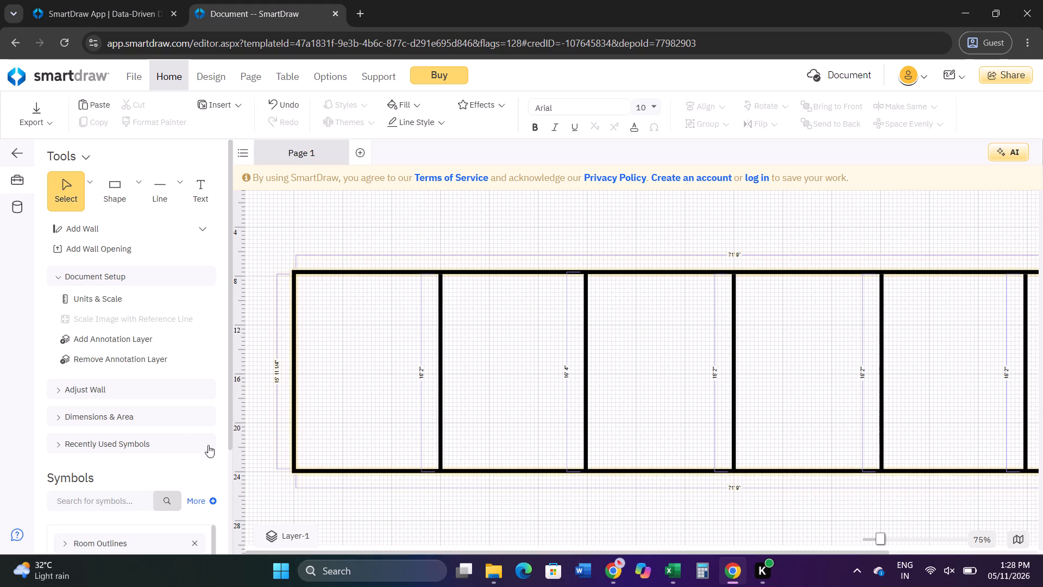
# Add a separate horizontal wall about 28' 6" long below the room row, starting at left about 3' 10" and top about 27' 10".
pyautogui.click(83, 226)
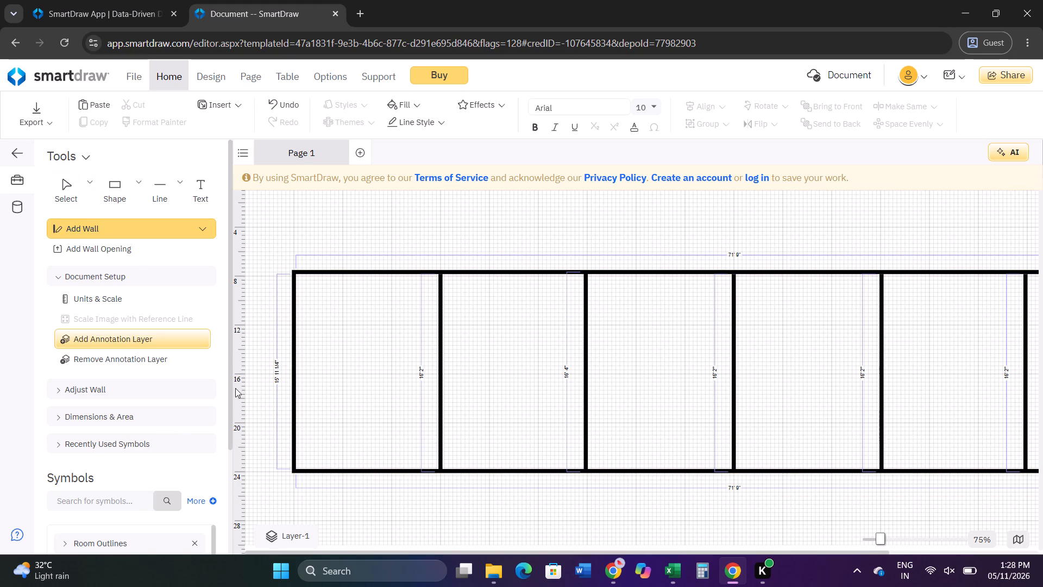
pyautogui.scroll(-2, 244, 405)
pyautogui.scroll(-5, 304, 454)
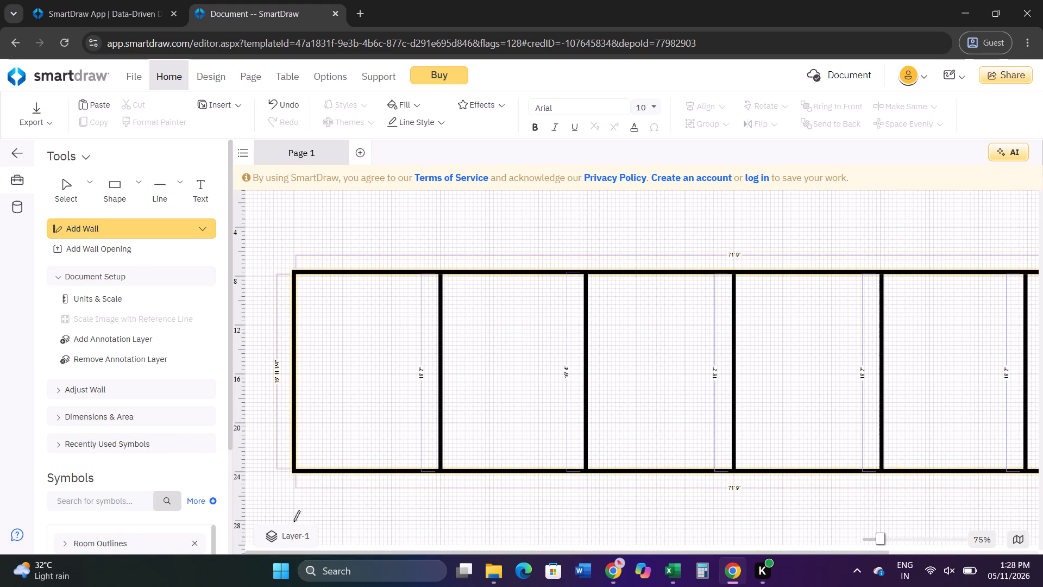
pyautogui.moveTo(293, 520); pyautogui.dragTo(383, 521)
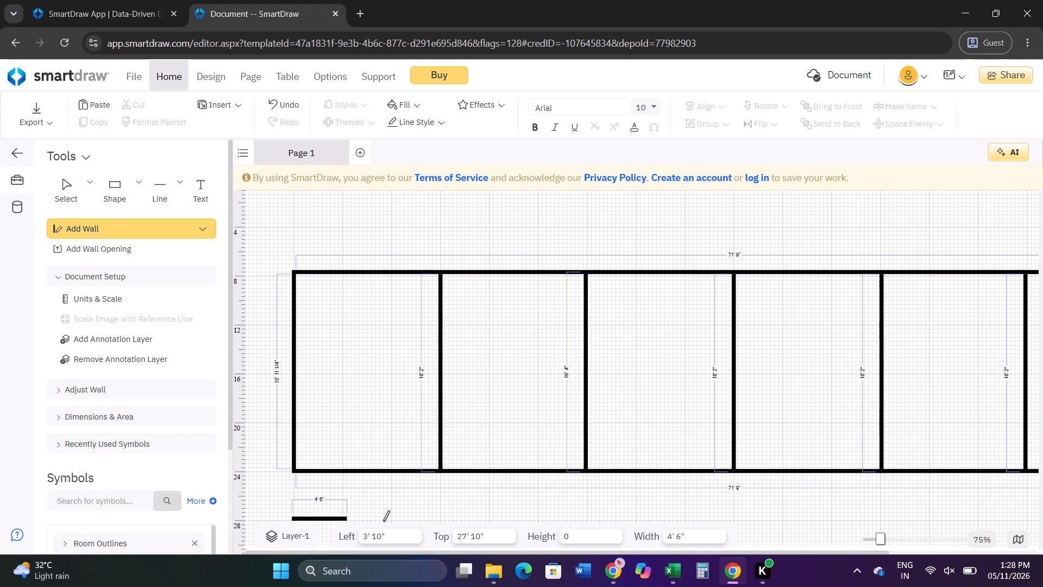
pyautogui.moveTo(383, 521); pyautogui.dragTo(640, 517)
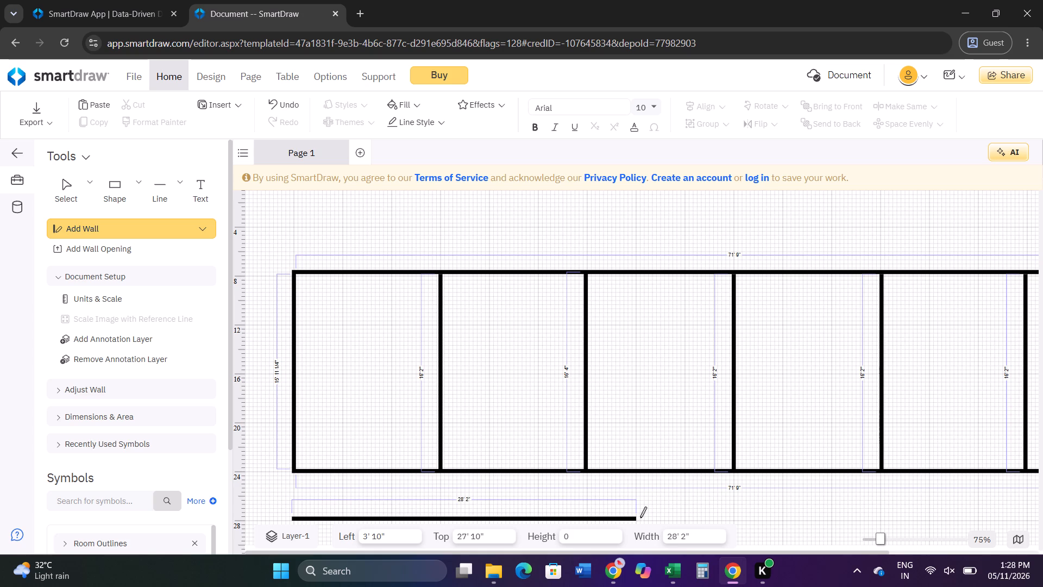
pyautogui.moveTo(640, 517); pyautogui.dragTo(640, 515)
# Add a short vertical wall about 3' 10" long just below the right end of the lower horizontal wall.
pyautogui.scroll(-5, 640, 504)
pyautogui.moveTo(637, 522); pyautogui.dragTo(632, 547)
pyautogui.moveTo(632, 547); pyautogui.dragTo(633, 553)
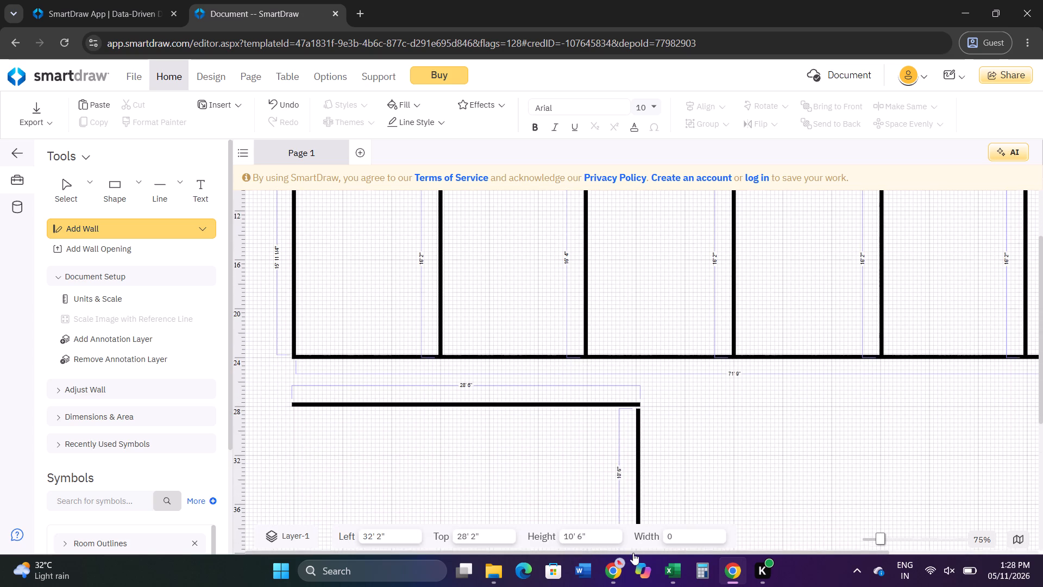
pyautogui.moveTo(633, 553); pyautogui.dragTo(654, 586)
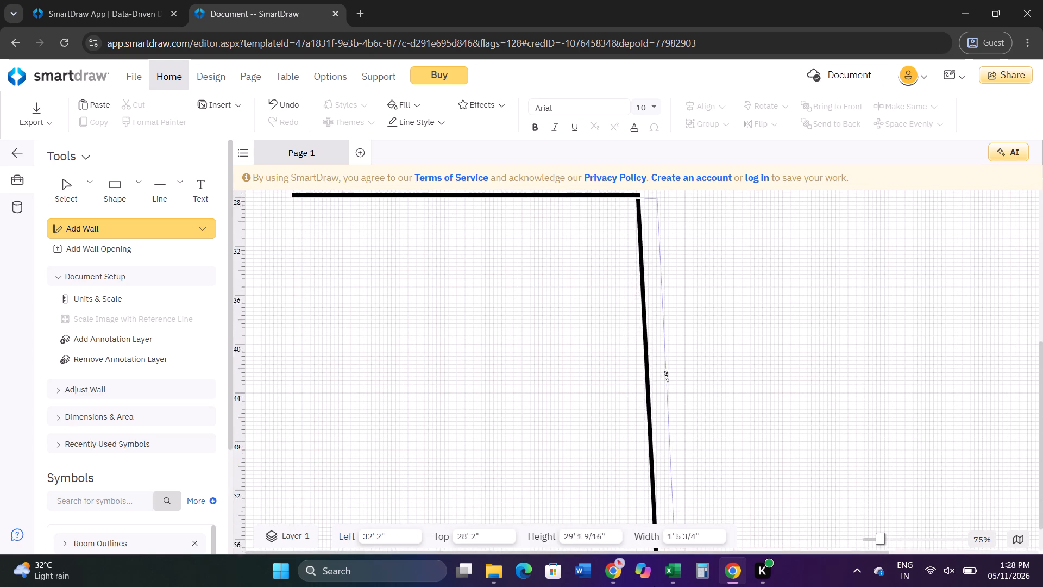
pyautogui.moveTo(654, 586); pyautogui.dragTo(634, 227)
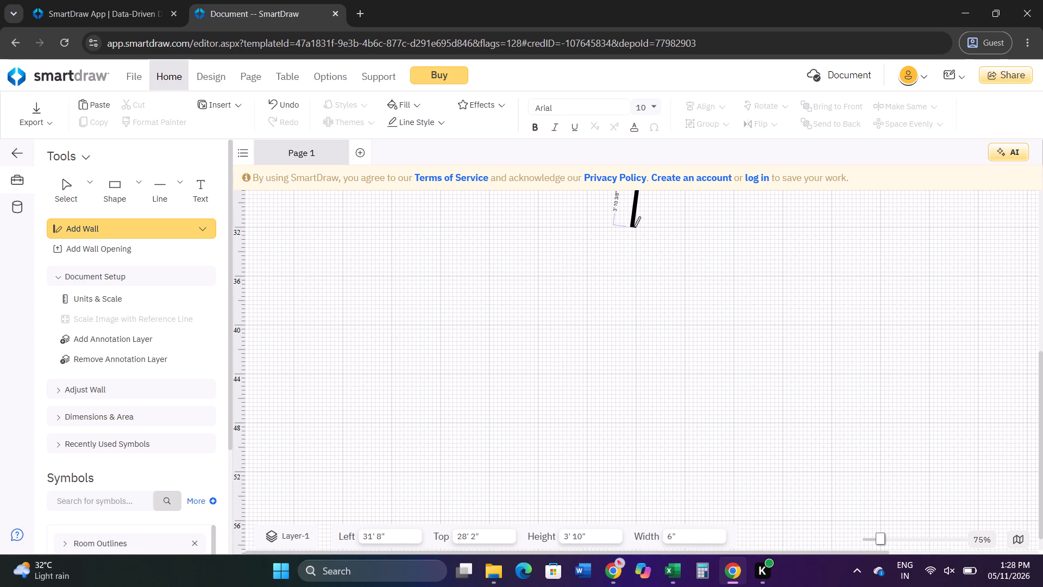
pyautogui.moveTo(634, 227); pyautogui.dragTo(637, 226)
# Add a vertical wall down from the lower horizontal wall's left end and lengthen it to about 24' 2".
pyautogui.scroll(3, 632, 263)
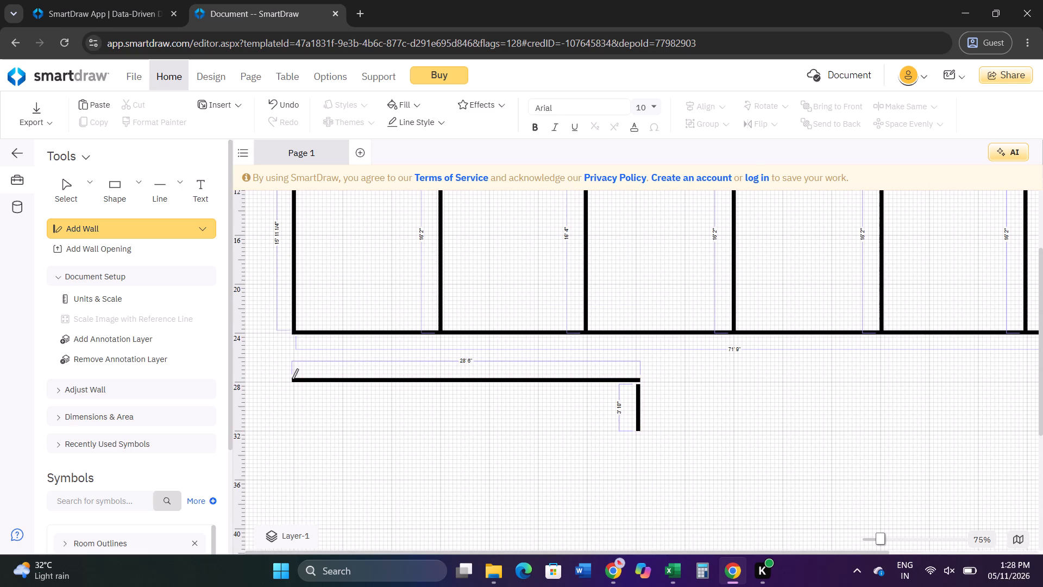
pyautogui.moveTo(292, 382); pyautogui.dragTo(296, 527)
pyautogui.click(296, 527)
pyautogui.scroll(-2, 299, 473)
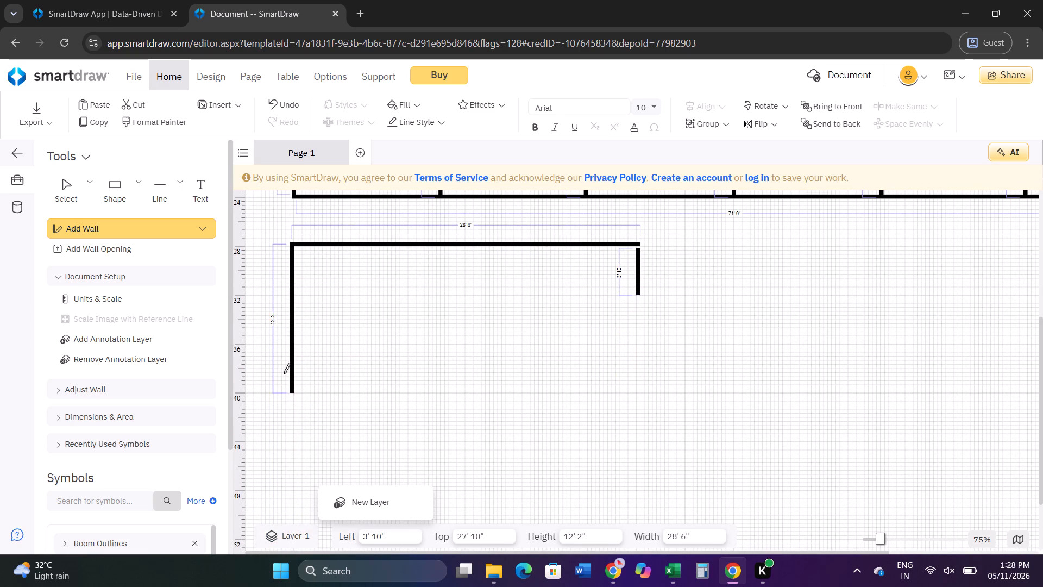
pyautogui.click(79, 192)
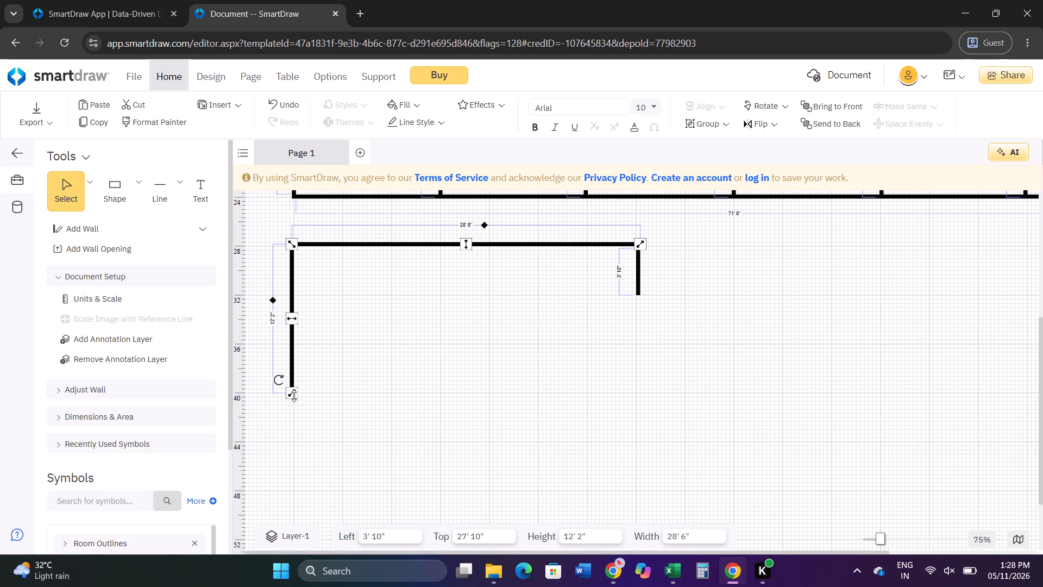
pyautogui.moveTo(294, 396); pyautogui.dragTo(295, 486)
pyautogui.scroll(-2, 294, 485)
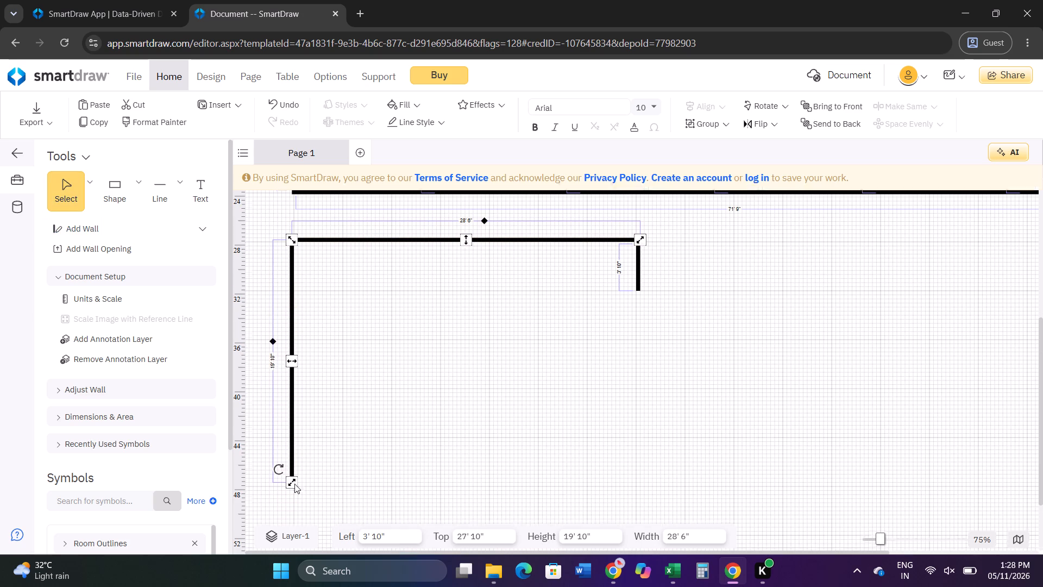
pyautogui.moveTo(292, 398); pyautogui.dragTo(289, 446)
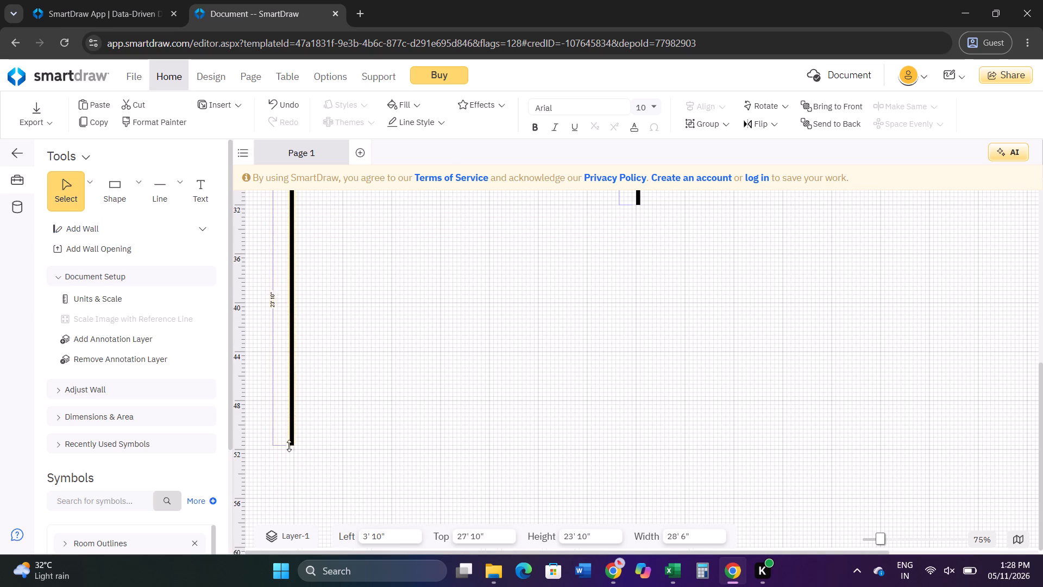
pyautogui.moveTo(289, 446); pyautogui.dragTo(290, 451)
# Extend the lower horizontal wall rightward to a length of about 40' 6".
pyautogui.scroll(2, 292, 430)
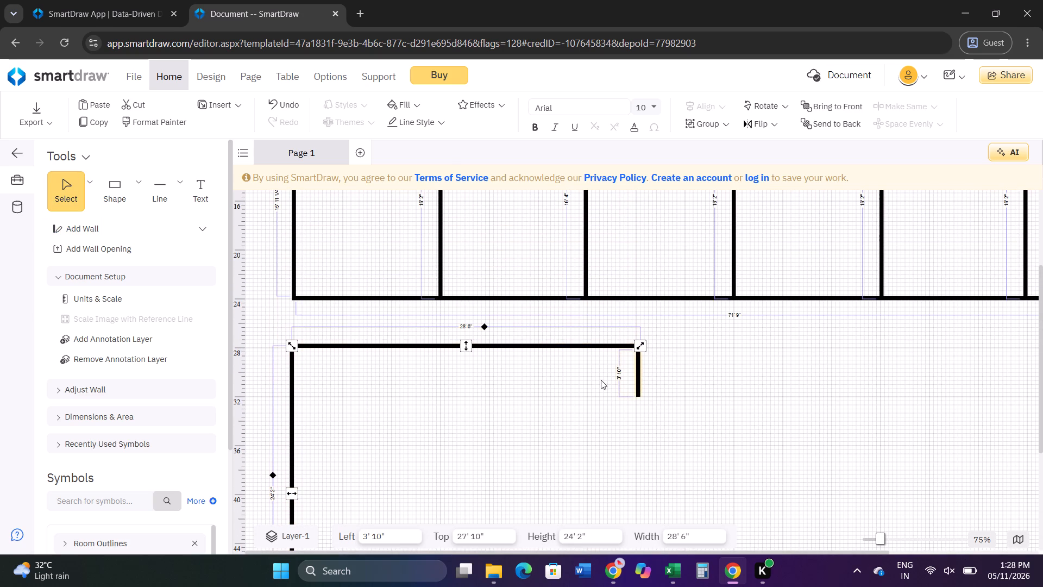
pyautogui.click(631, 373)
pyautogui.click(636, 371)
pyautogui.click(585, 350)
pyautogui.click(594, 345)
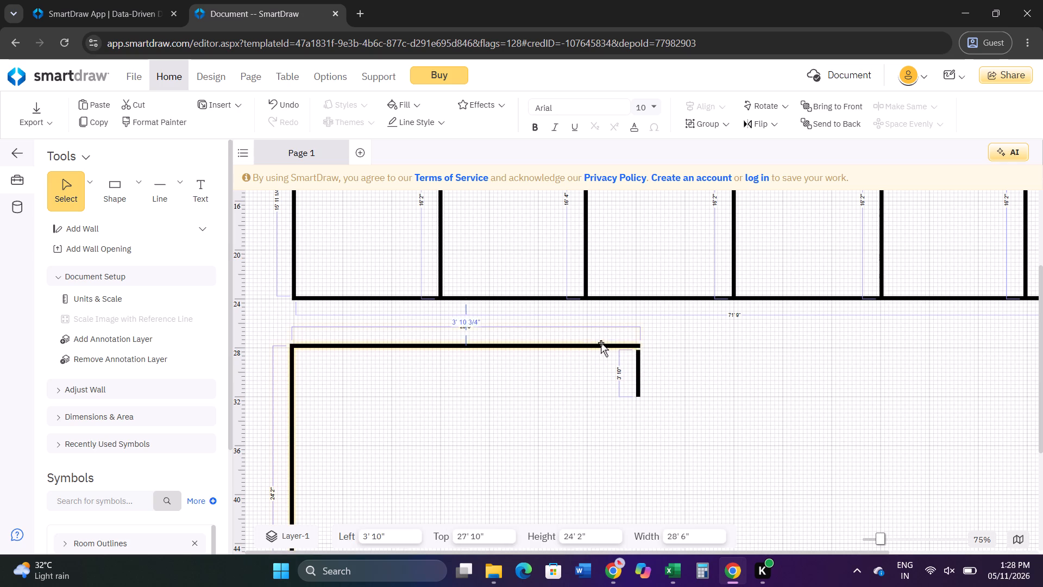
pyautogui.moveTo(642, 346); pyautogui.dragTo(786, 349)
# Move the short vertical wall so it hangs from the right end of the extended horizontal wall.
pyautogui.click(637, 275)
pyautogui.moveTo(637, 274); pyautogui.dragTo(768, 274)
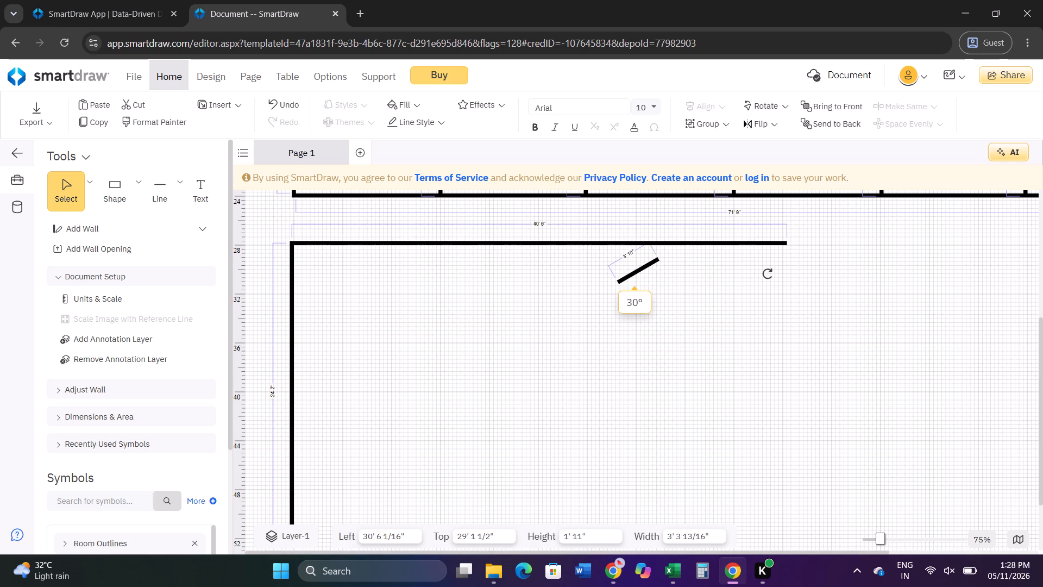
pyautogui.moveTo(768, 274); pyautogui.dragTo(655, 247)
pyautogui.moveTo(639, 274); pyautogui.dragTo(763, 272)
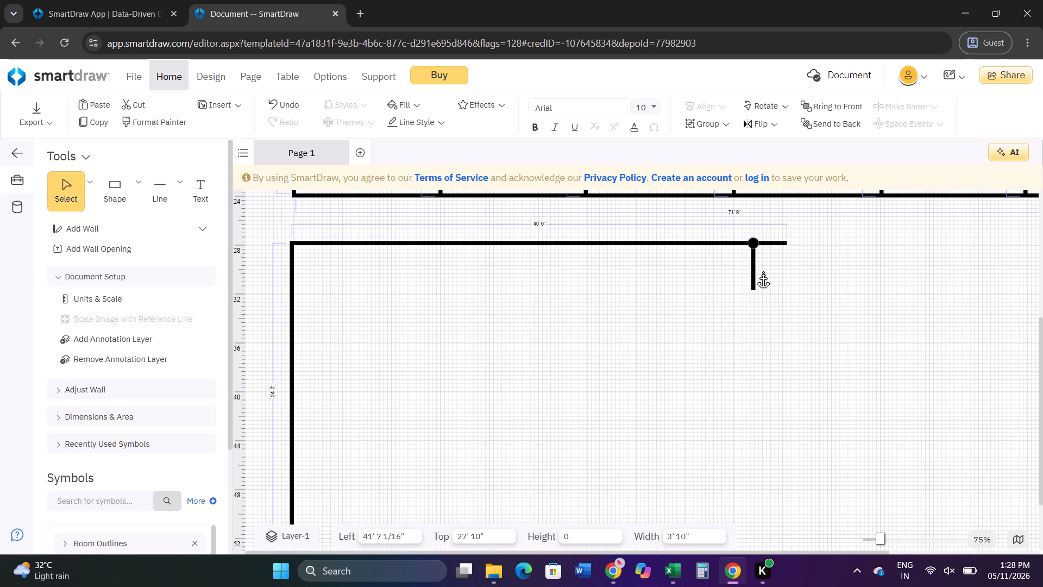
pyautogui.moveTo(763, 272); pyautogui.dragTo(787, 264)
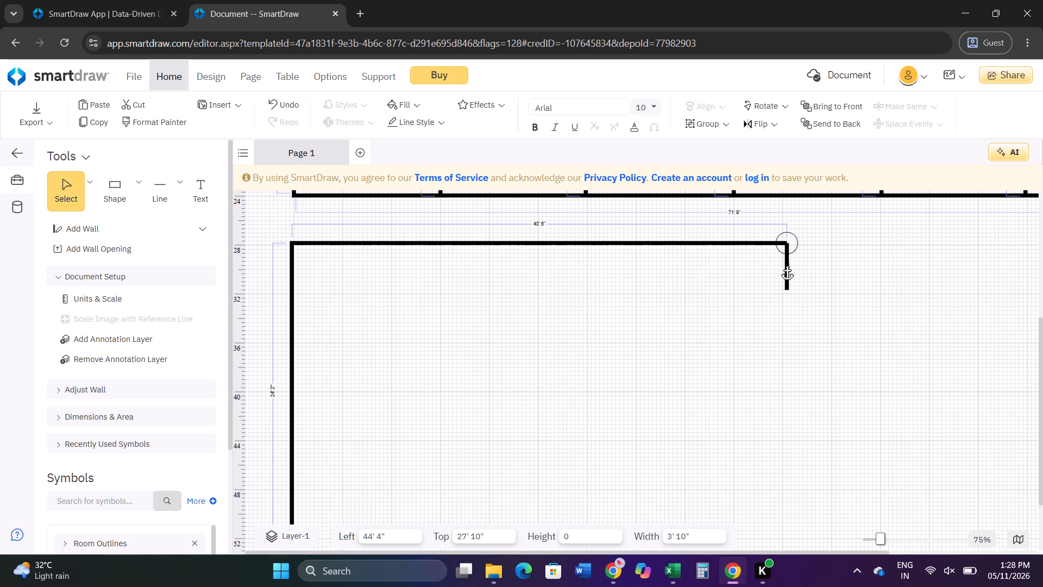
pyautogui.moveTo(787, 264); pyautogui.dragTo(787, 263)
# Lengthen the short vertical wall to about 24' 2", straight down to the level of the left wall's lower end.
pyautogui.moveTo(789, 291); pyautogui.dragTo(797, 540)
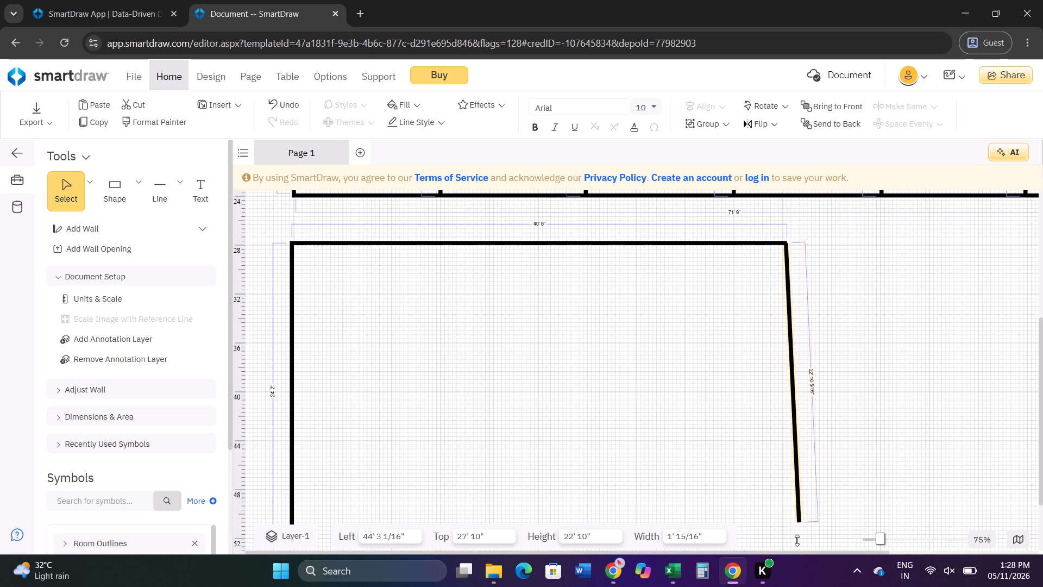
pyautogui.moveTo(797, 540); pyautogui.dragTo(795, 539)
# Add a bottom wall about 40' 2" long from the left wall's lower end toward the right wall.
pyautogui.scroll(-2, 786, 473)
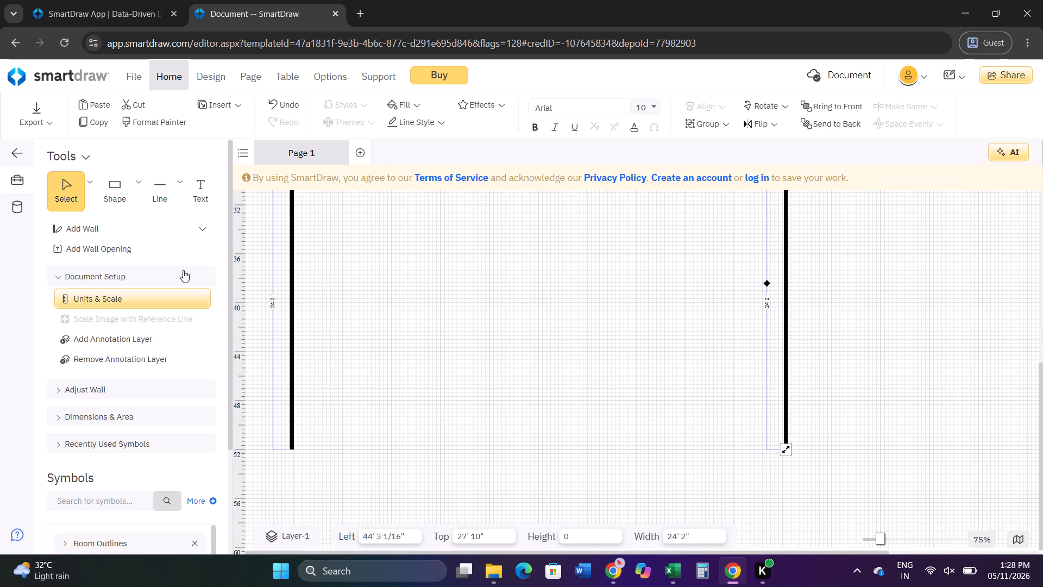
pyautogui.click(73, 229)
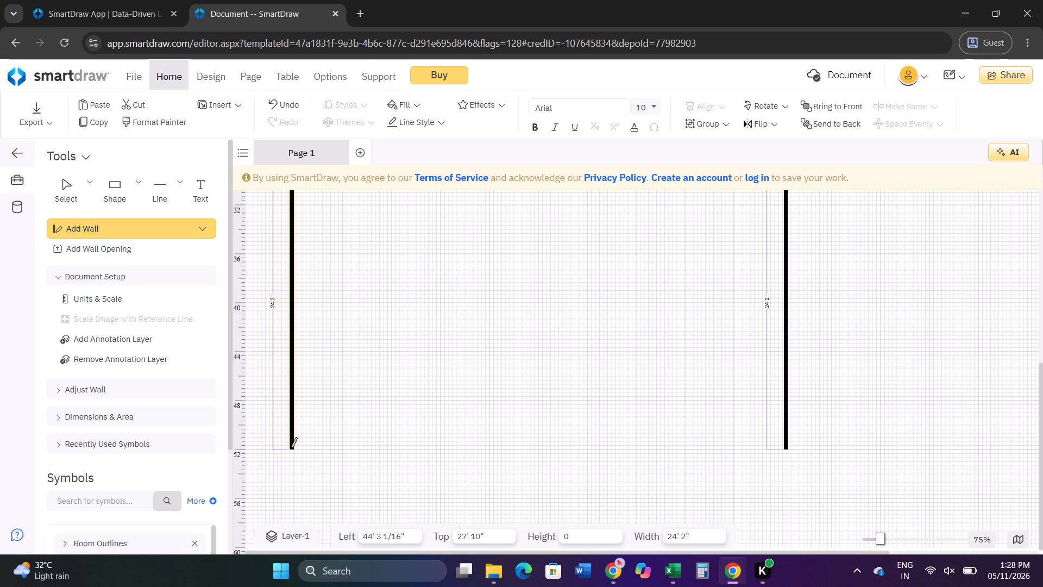
pyautogui.moveTo(292, 448); pyautogui.dragTo(782, 443)
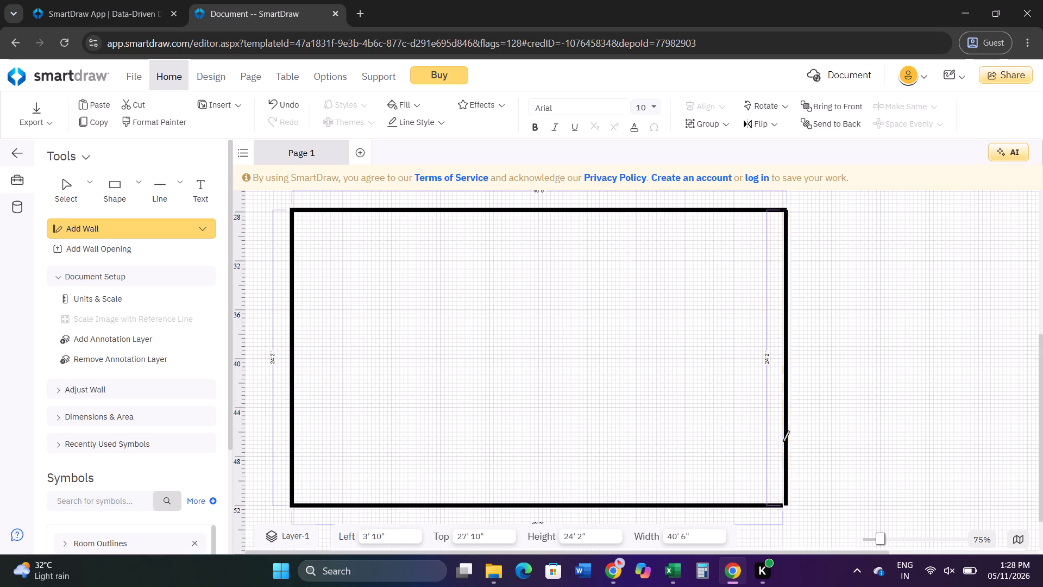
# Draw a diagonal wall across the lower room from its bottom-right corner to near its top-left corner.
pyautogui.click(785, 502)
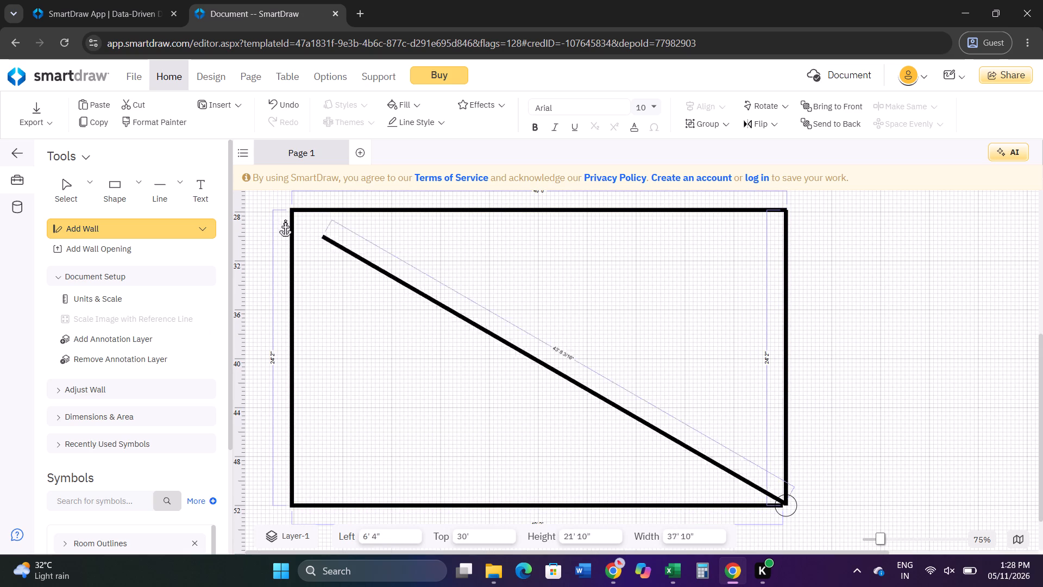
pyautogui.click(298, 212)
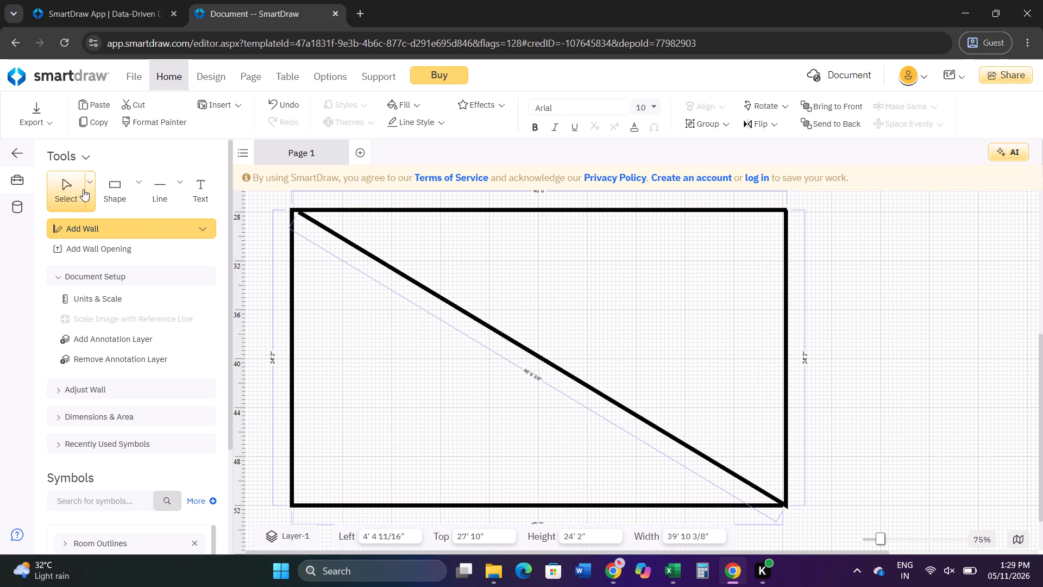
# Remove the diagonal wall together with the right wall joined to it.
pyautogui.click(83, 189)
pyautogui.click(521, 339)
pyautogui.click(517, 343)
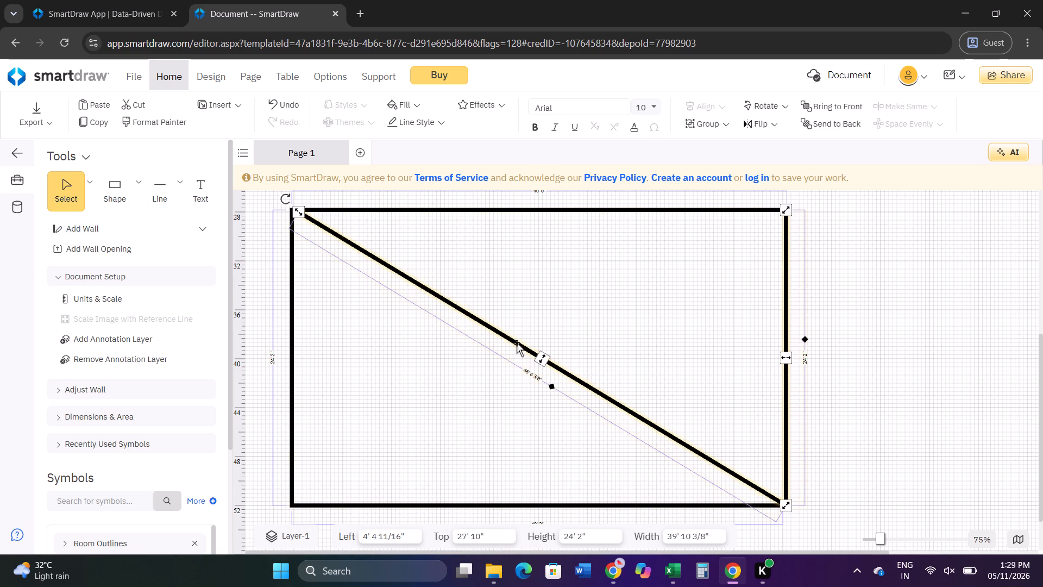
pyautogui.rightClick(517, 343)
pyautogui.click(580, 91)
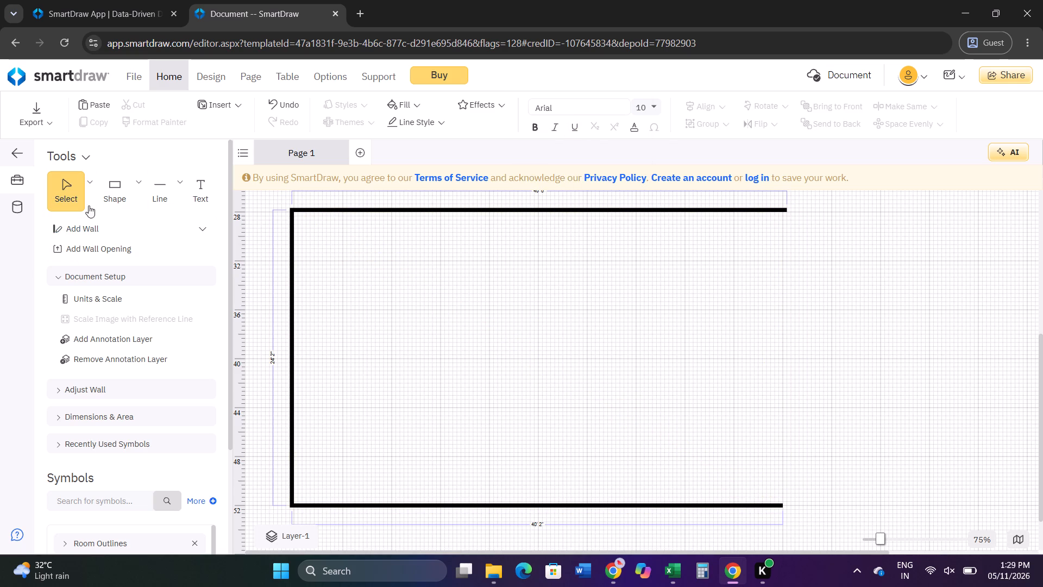
# Add a new right wall about 24' 2" long from the top wall's right end down to the bottom wall.
pyautogui.click(86, 224)
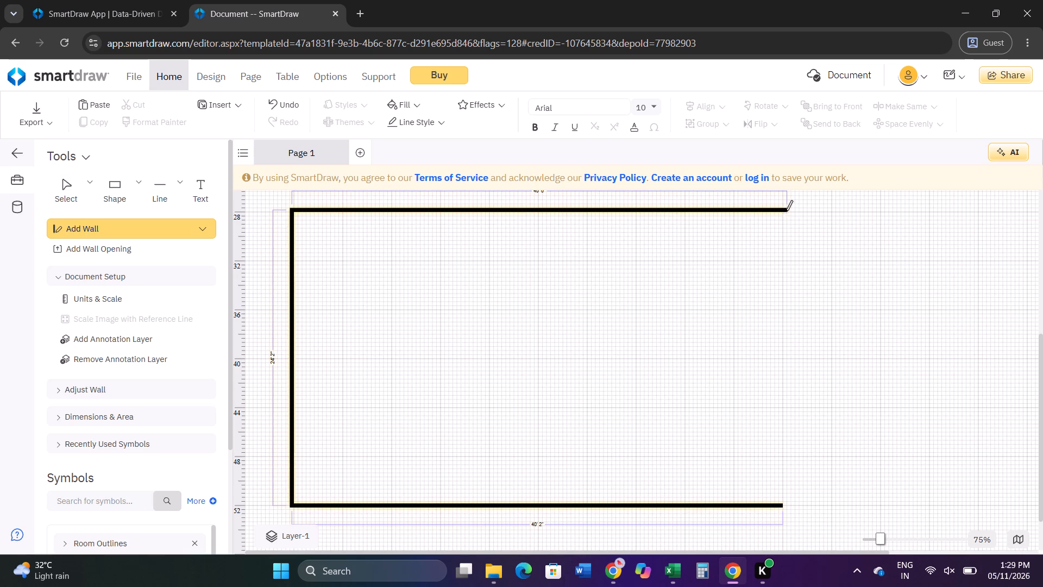
pyautogui.moveTo(786, 210); pyautogui.dragTo(784, 509)
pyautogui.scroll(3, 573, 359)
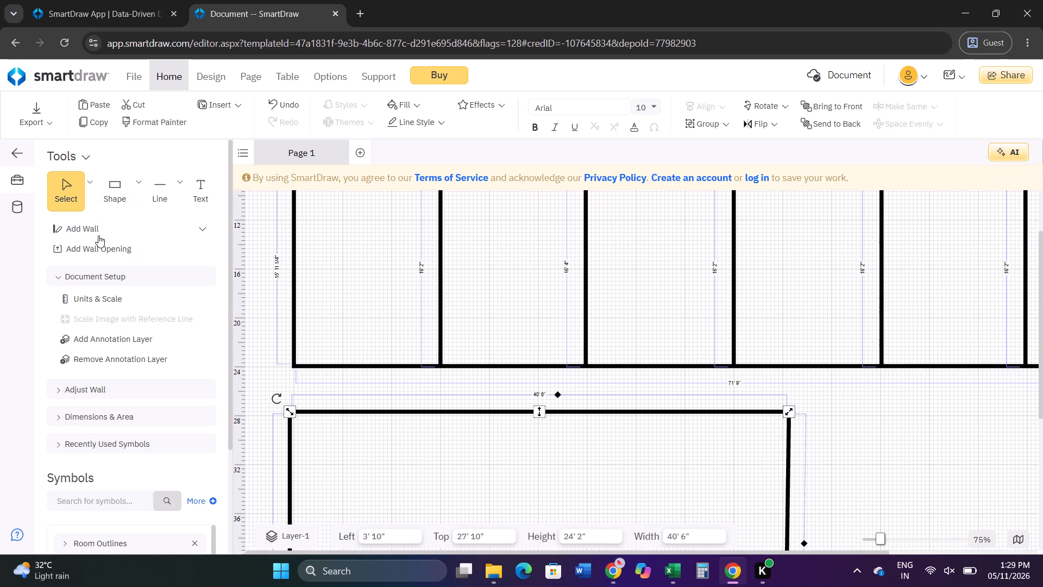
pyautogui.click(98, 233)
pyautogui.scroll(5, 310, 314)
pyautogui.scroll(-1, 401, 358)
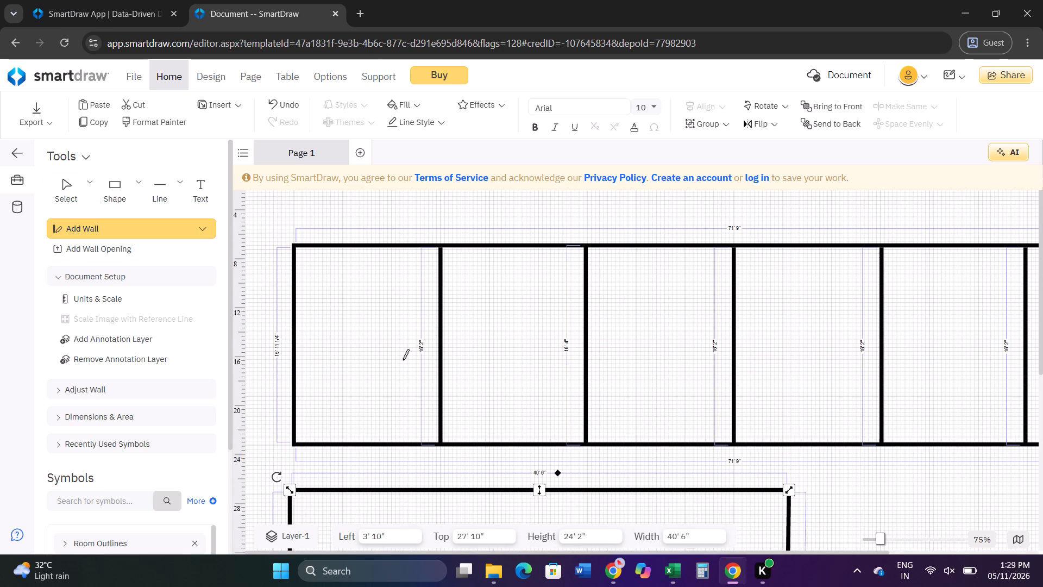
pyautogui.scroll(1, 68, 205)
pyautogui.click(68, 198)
# Raise the top wall of the room row's outer outline, making the outline about 20' 4" high.
pyautogui.scroll(7, 583, 245)
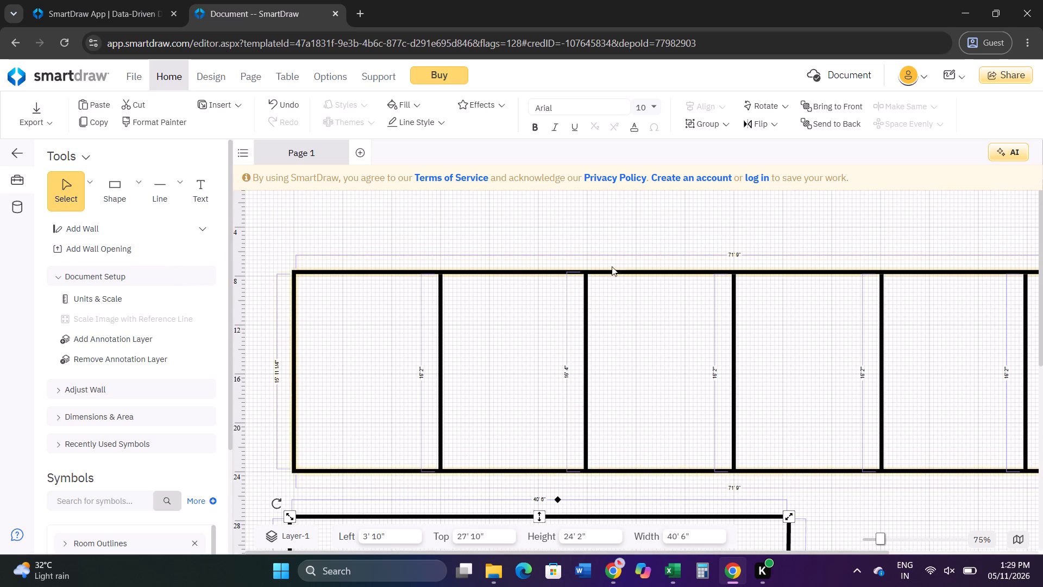
pyautogui.click(620, 273)
pyautogui.moveTo(736, 273); pyautogui.dragTo(731, 222)
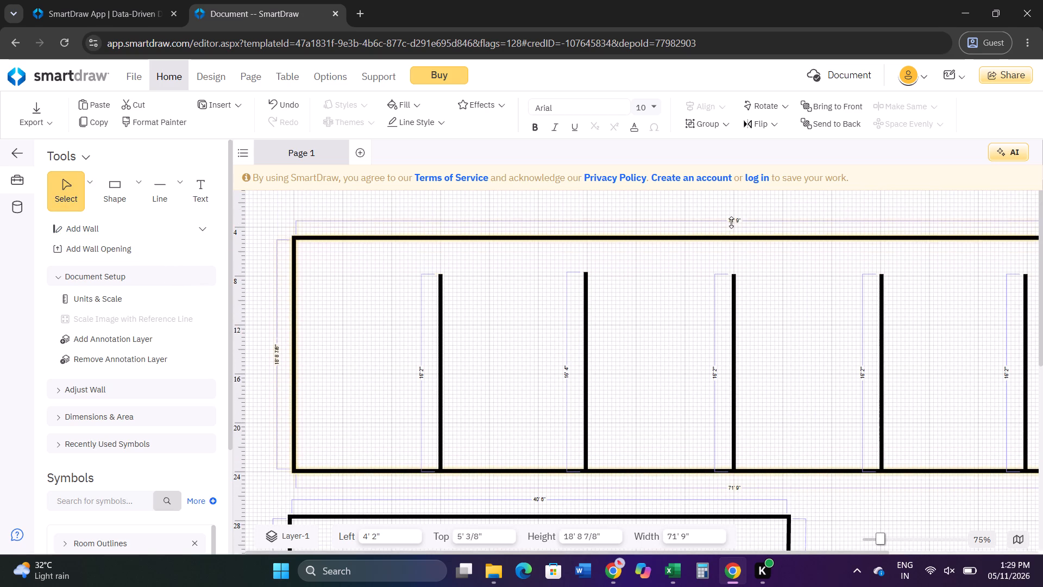
pyautogui.moveTo(731, 222); pyautogui.dragTo(731, 218)
# Extend the first two interior walls of the room row down to its bottom wall, about 20' 6" and 20' 8" long.
pyautogui.scroll(-2, 554, 449)
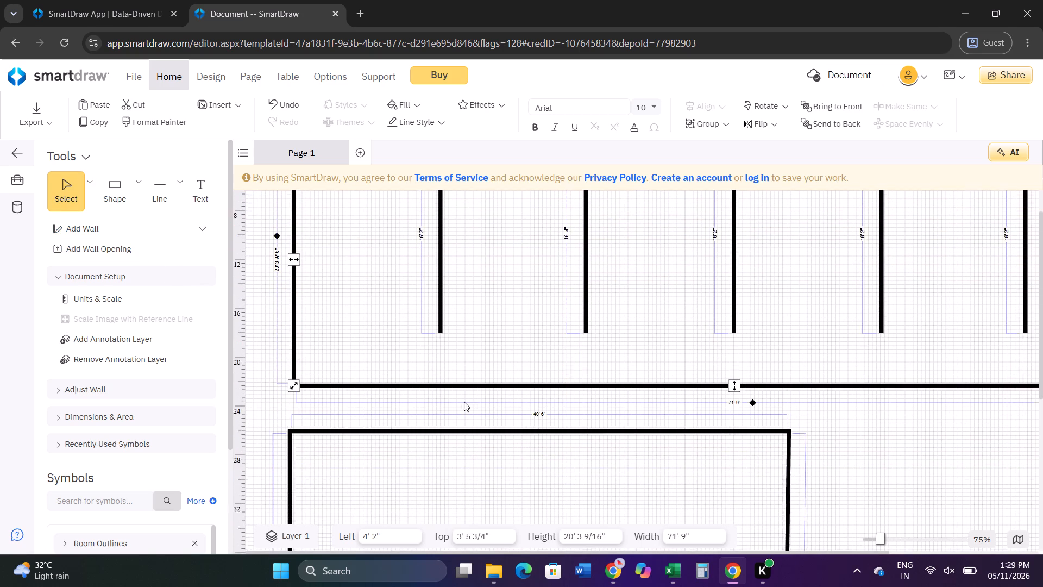
pyautogui.click(437, 255)
pyautogui.moveTo(440, 282); pyautogui.dragTo(440, 332)
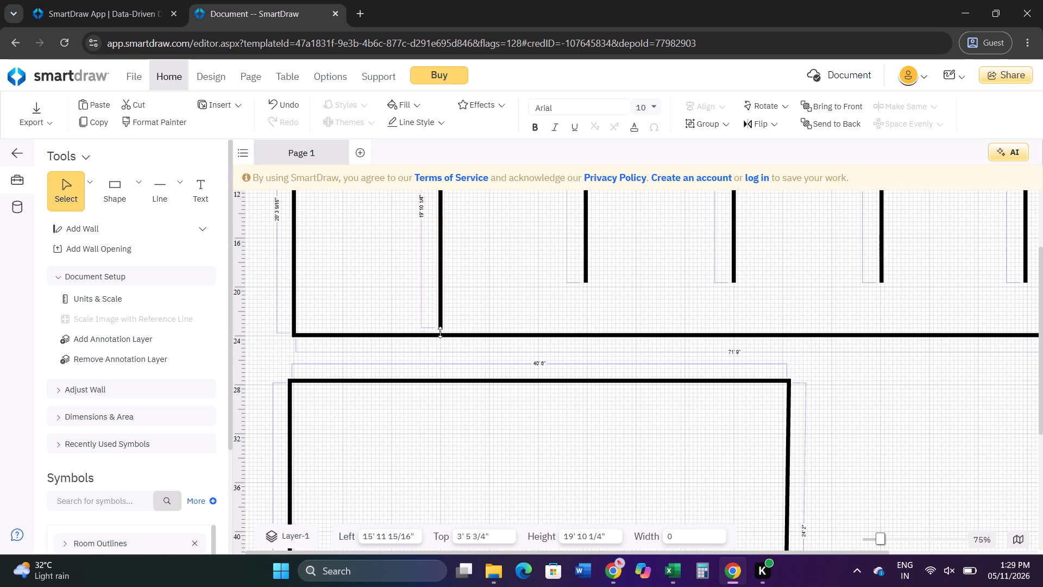
pyautogui.moveTo(440, 332); pyautogui.dragTo(440, 336)
pyautogui.click(604, 335)
pyautogui.click(588, 351)
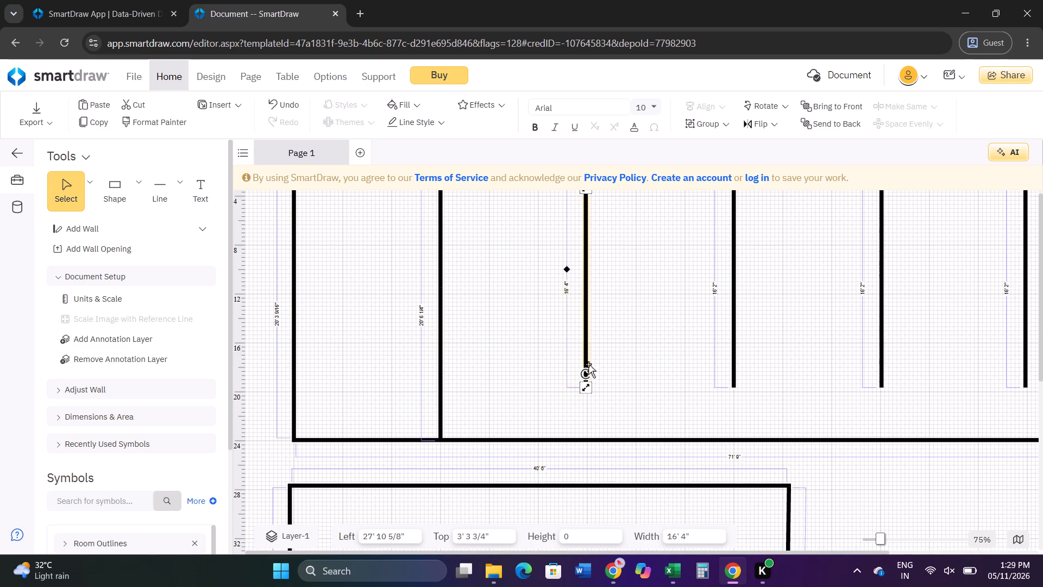
pyautogui.moveTo(589, 388); pyautogui.dragTo(588, 440)
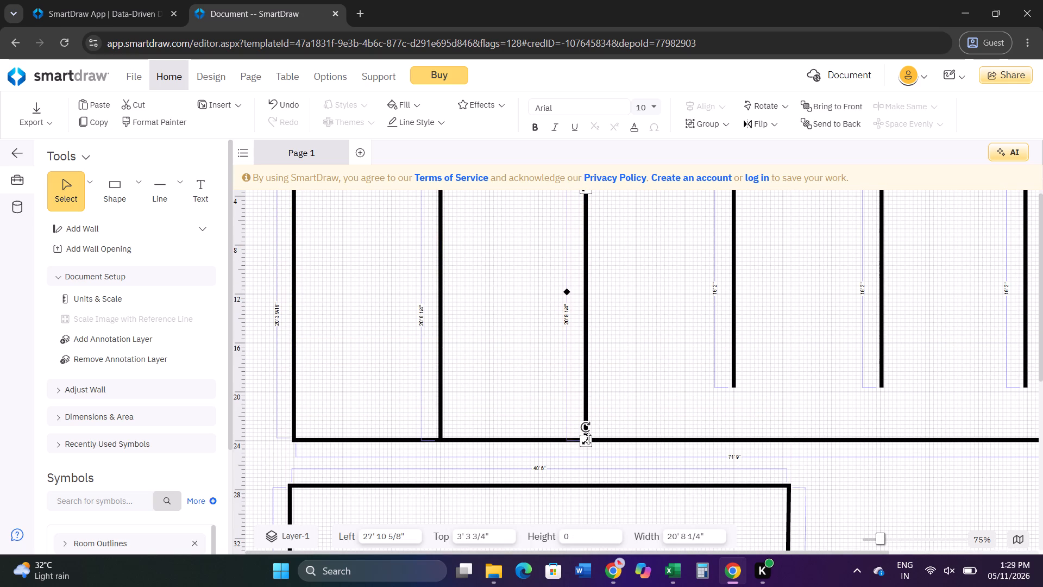
# Extend the remaining three interior walls of the room row down to its bottom wall, each about 20' 6" long.
pyautogui.click(731, 363)
pyautogui.moveTo(733, 391); pyautogui.dragTo(733, 415)
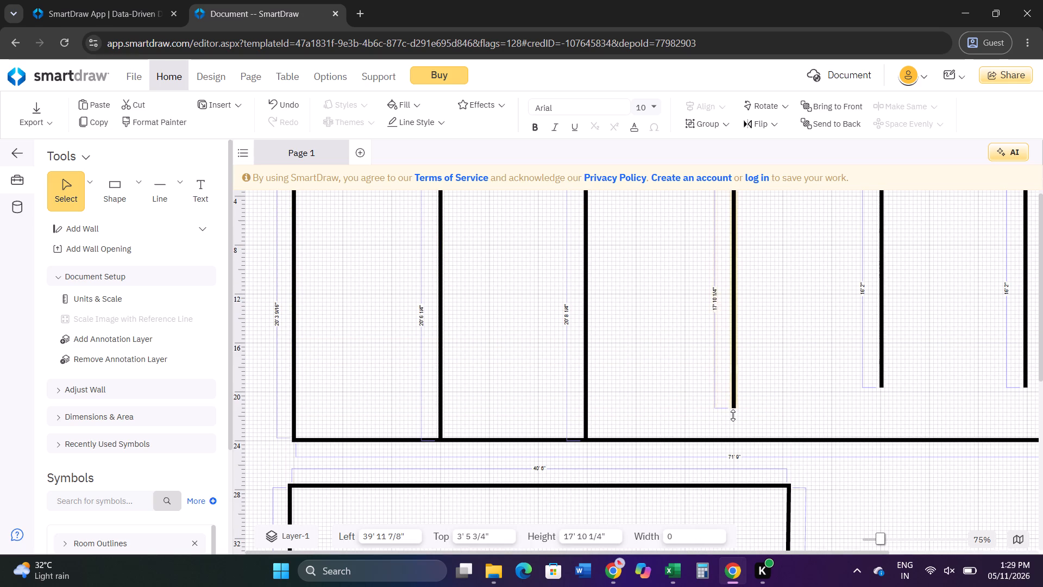
pyautogui.moveTo(733, 415); pyautogui.dragTo(733, 442)
pyautogui.click(880, 377)
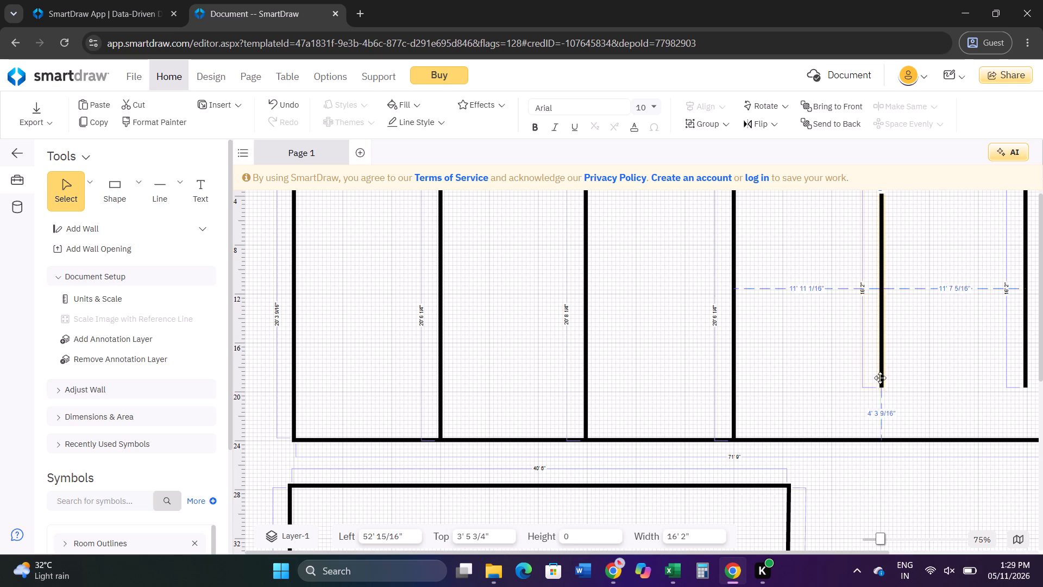
pyautogui.moveTo(883, 386); pyautogui.dragTo(878, 441)
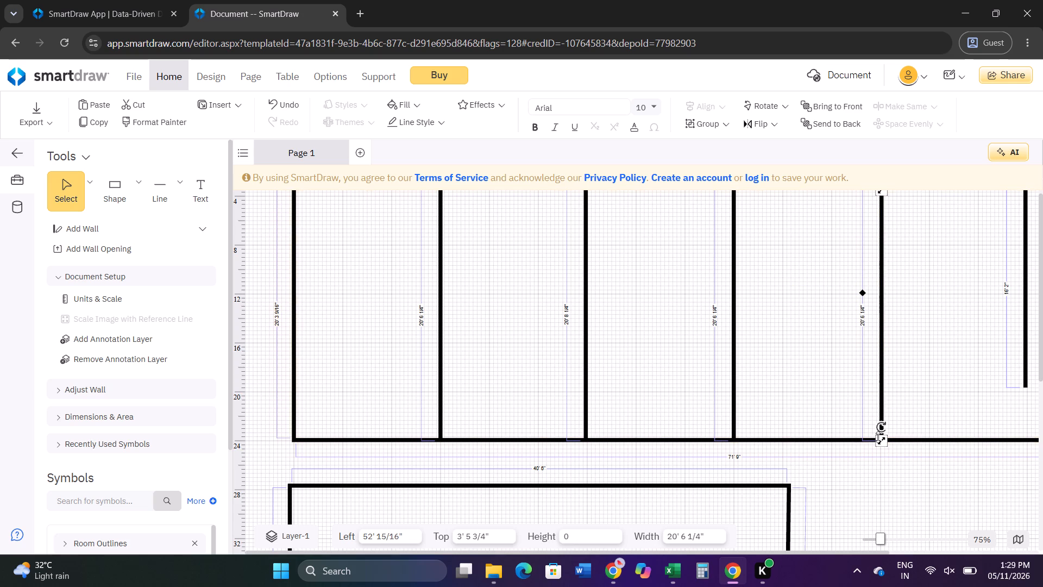
pyautogui.click(1024, 387)
pyautogui.moveTo(1026, 392); pyautogui.dragTo(1016, 440)
pyautogui.scroll(3, 668, 359)
pyautogui.click(387, 320)
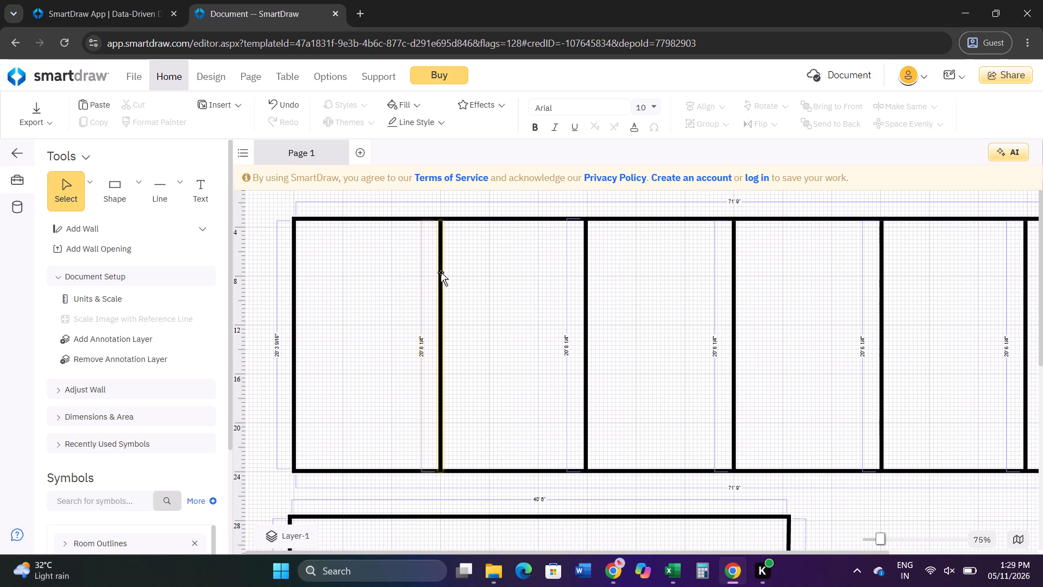
# Move the first interior wall of the room row rightward to a left offset of about 19' 10".
pyautogui.moveTo(442, 302); pyautogui.dragTo(443, 302)
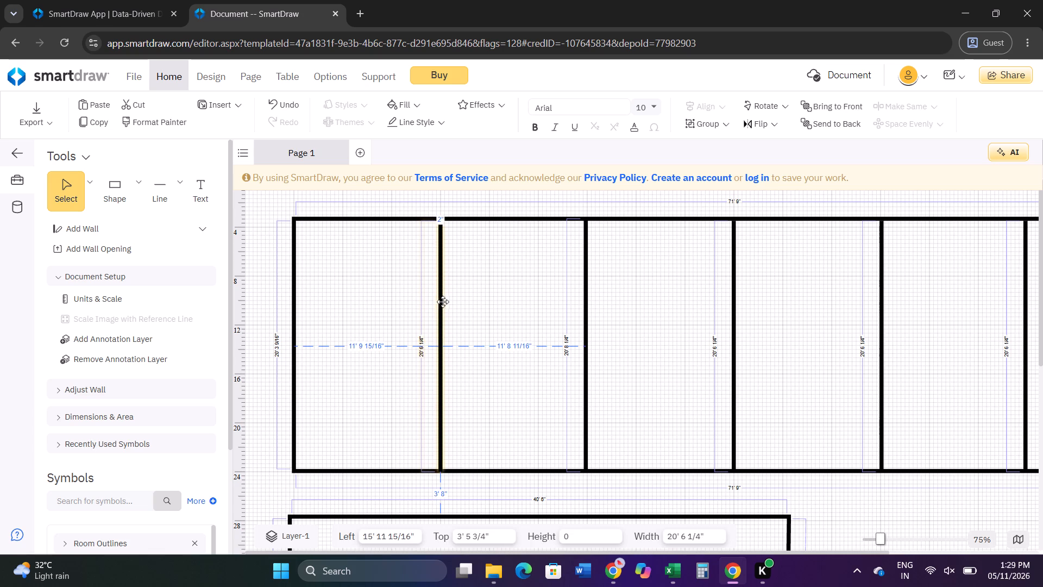
pyautogui.moveTo(443, 302); pyautogui.dragTo(489, 307)
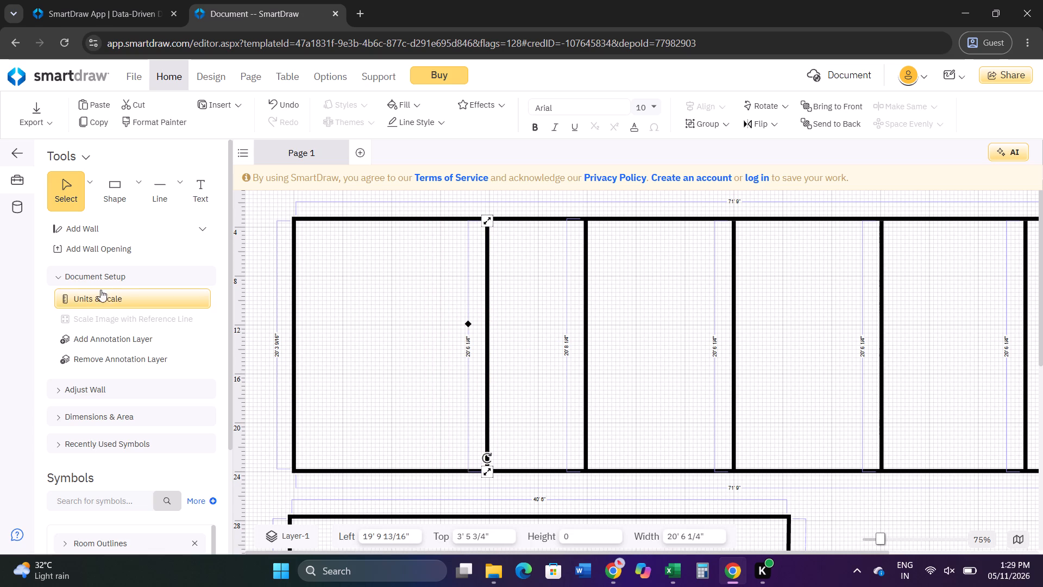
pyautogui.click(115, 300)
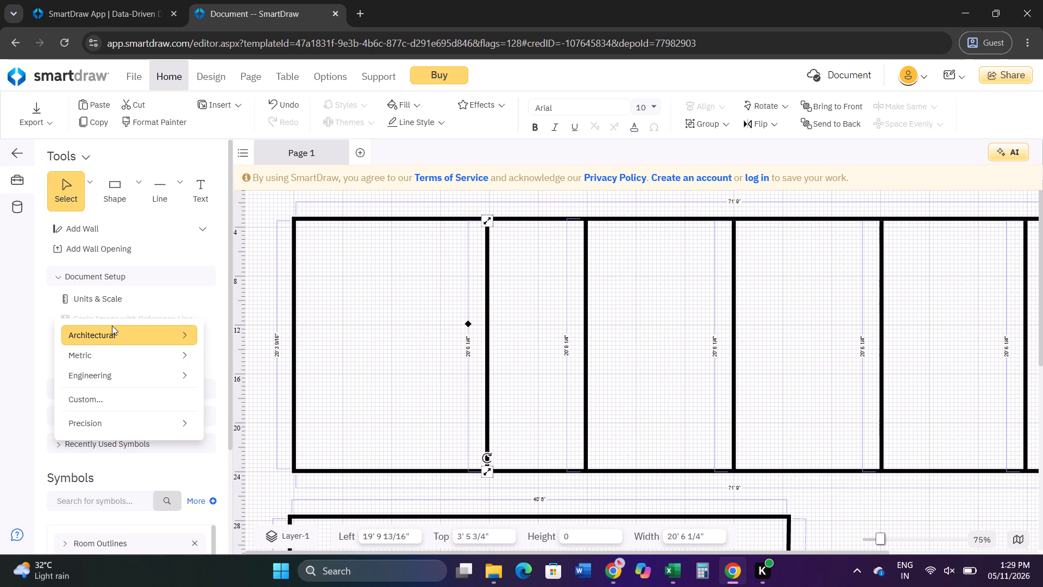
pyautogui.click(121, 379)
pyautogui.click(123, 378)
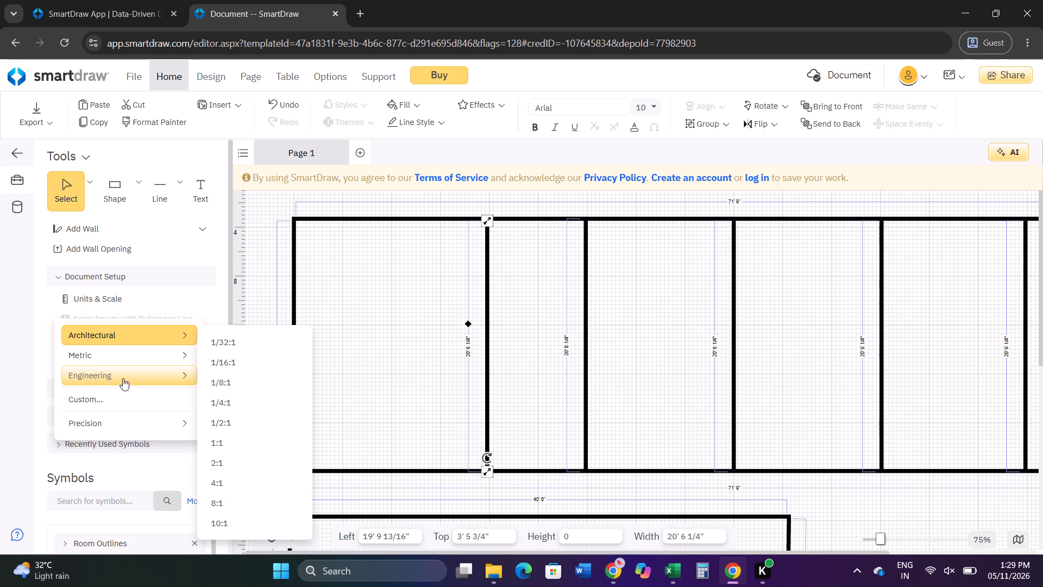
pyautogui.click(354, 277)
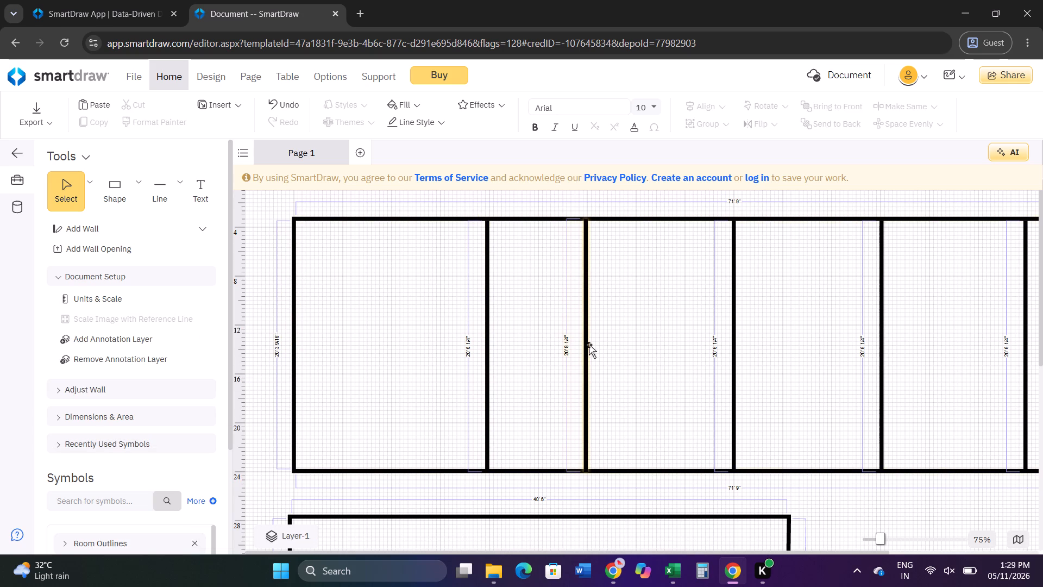
# Shift the third interior wall right to a left offset of about 48' 1" and the second to about 36' 2".
pyautogui.moveTo(732, 338); pyautogui.dragTo(831, 335)
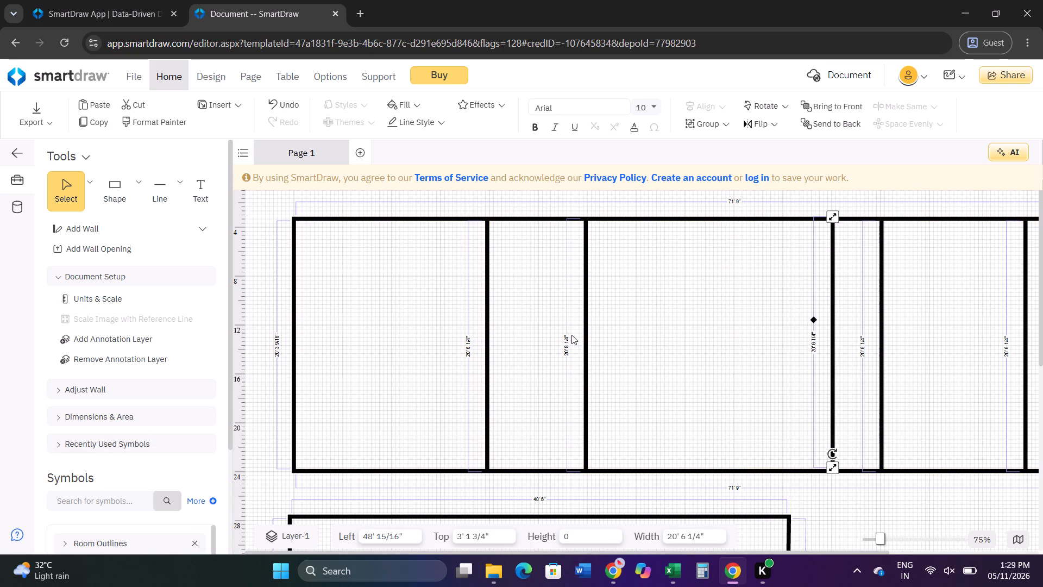
pyautogui.moveTo(587, 331); pyautogui.dragTo(684, 332)
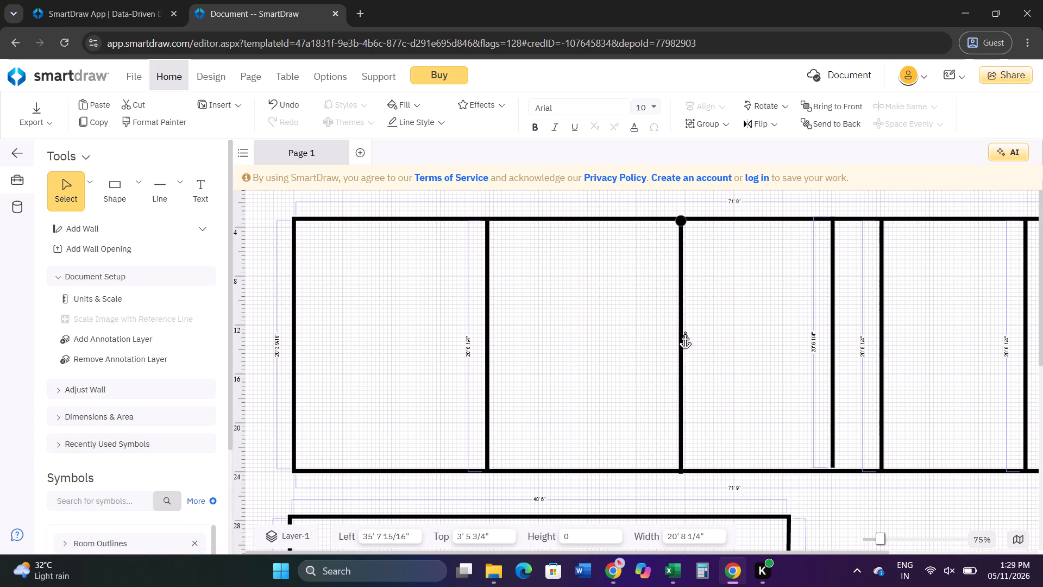
pyautogui.moveTo(684, 332); pyautogui.dragTo(688, 331)
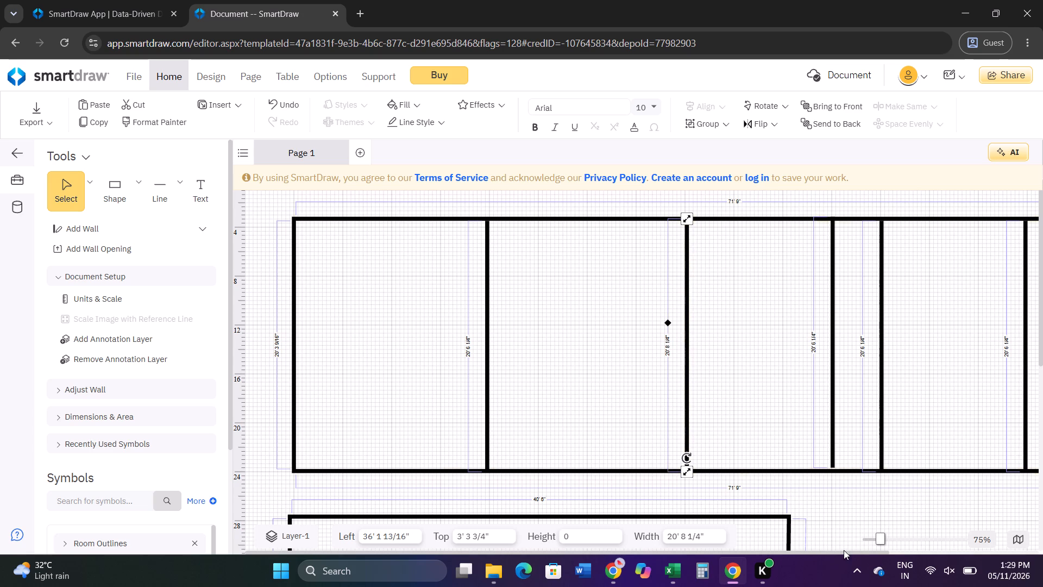
# Widen the room row's outer outline to about 81' 3" by moving its right wall outward.
pyautogui.moveTo(845, 550); pyautogui.dragTo(855, 550)
pyautogui.moveTo(868, 551); pyautogui.dragTo(901, 551)
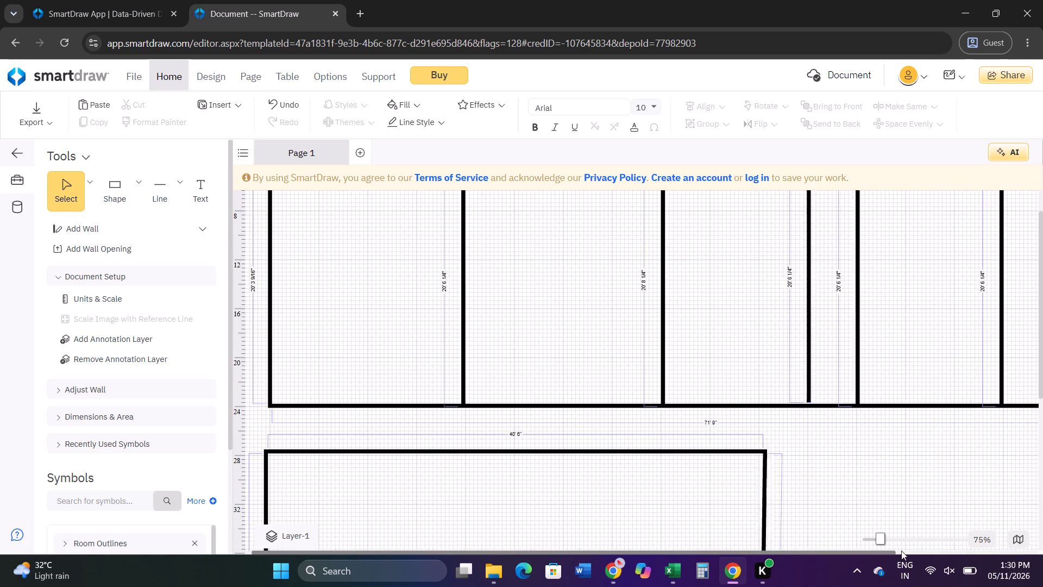
pyautogui.moveTo(901, 551); pyautogui.dragTo(1042, 542)
pyautogui.scroll(3, 1020, 502)
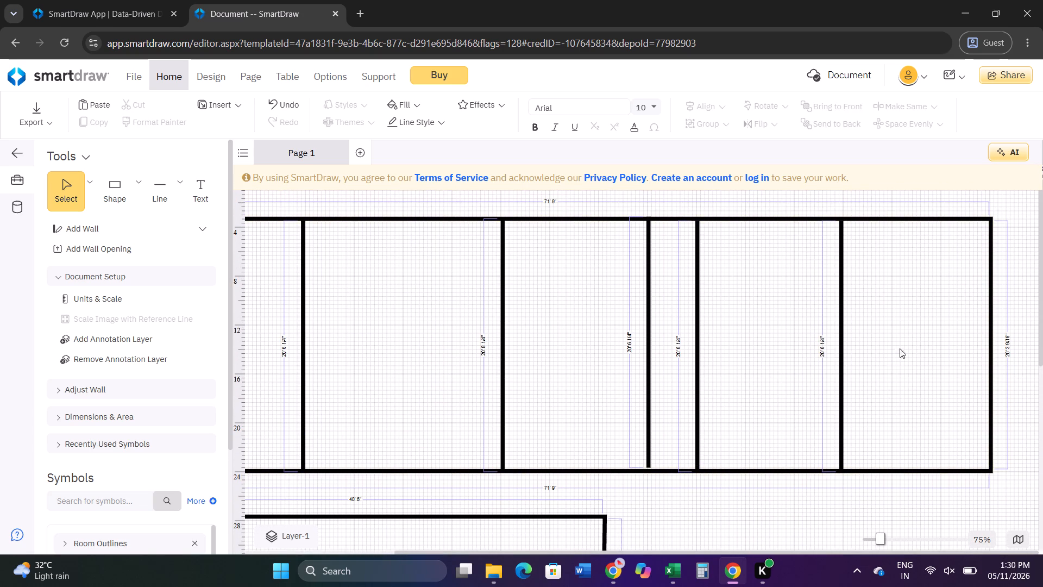
pyautogui.click(988, 339)
pyautogui.moveTo(991, 345); pyautogui.dragTo(1042, 344)
# Spread the remaining interior walls rightward: third to a left offset of about 55' 11", fifth to about 66' 2", and fourth beyond the fifth.
pyautogui.moveTo(632, 345); pyautogui.dragTo(921, 344)
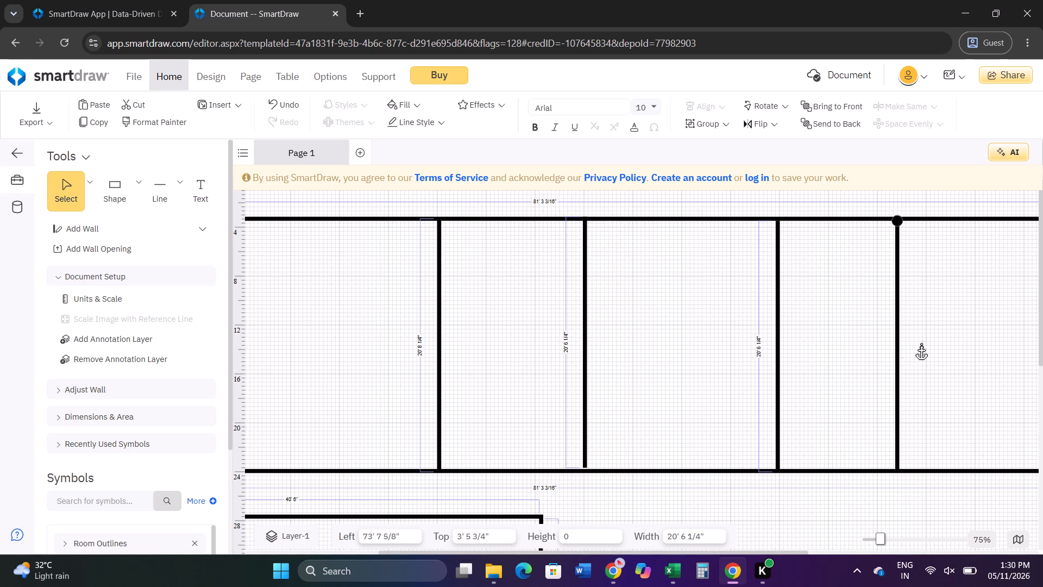
pyautogui.moveTo(921, 344); pyautogui.dragTo(925, 344)
pyautogui.moveTo(582, 338); pyautogui.dragTo(678, 339)
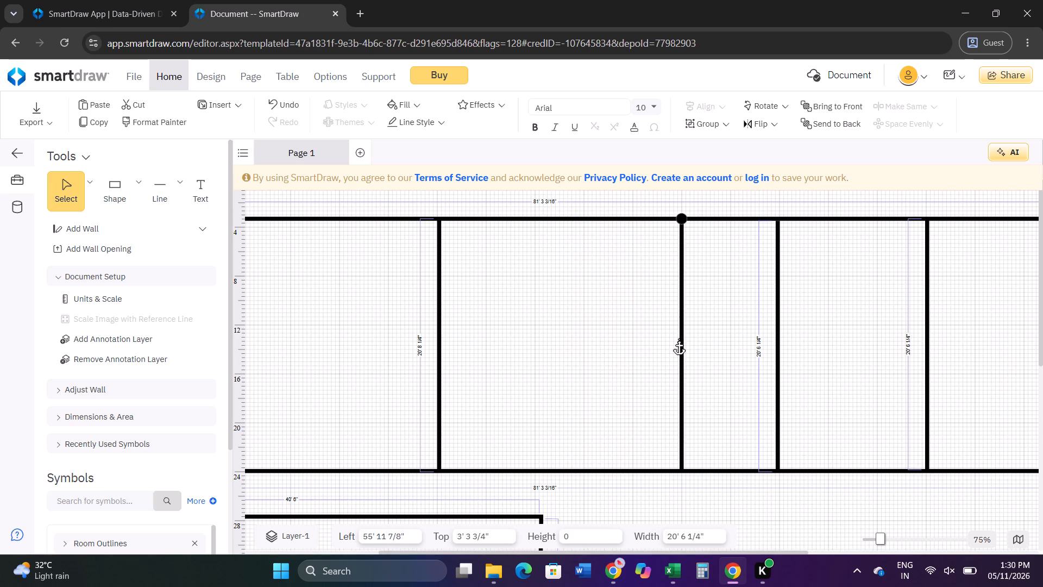
pyautogui.moveTo(678, 339); pyautogui.dragTo(678, 339)
pyautogui.click(811, 552)
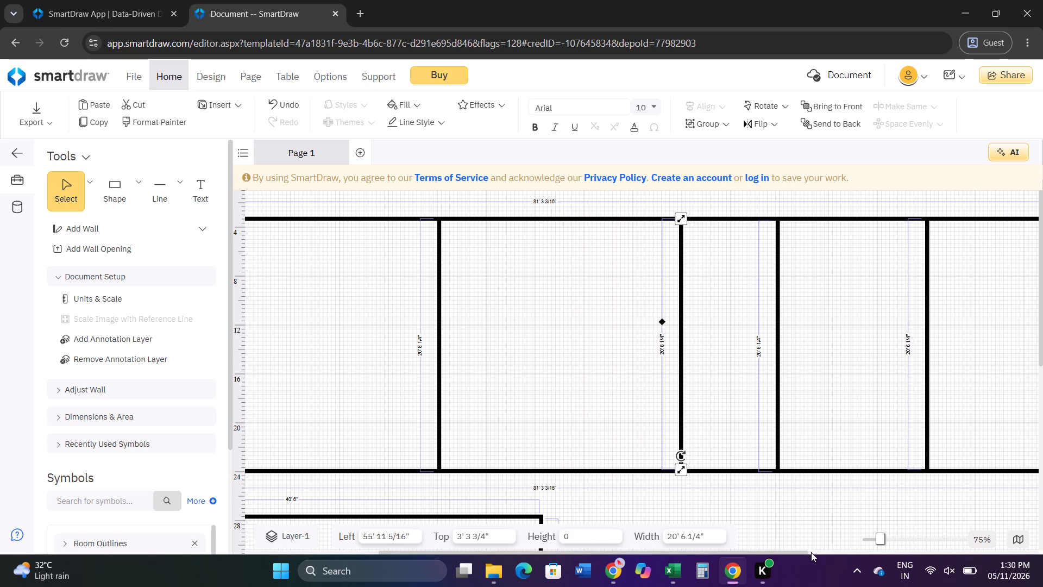
pyautogui.moveTo(353, 365); pyautogui.dragTo(381, 363)
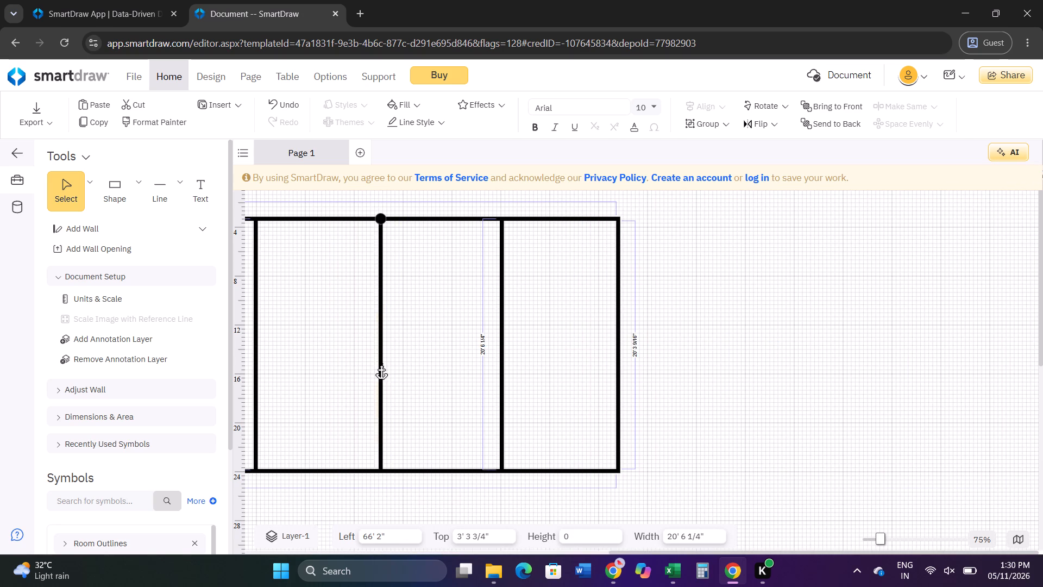
# Widen the room row's outer outline to about 101' 9" by moving its right wall outward.
pyautogui.doubleClick(628, 342)
pyautogui.click(624, 341)
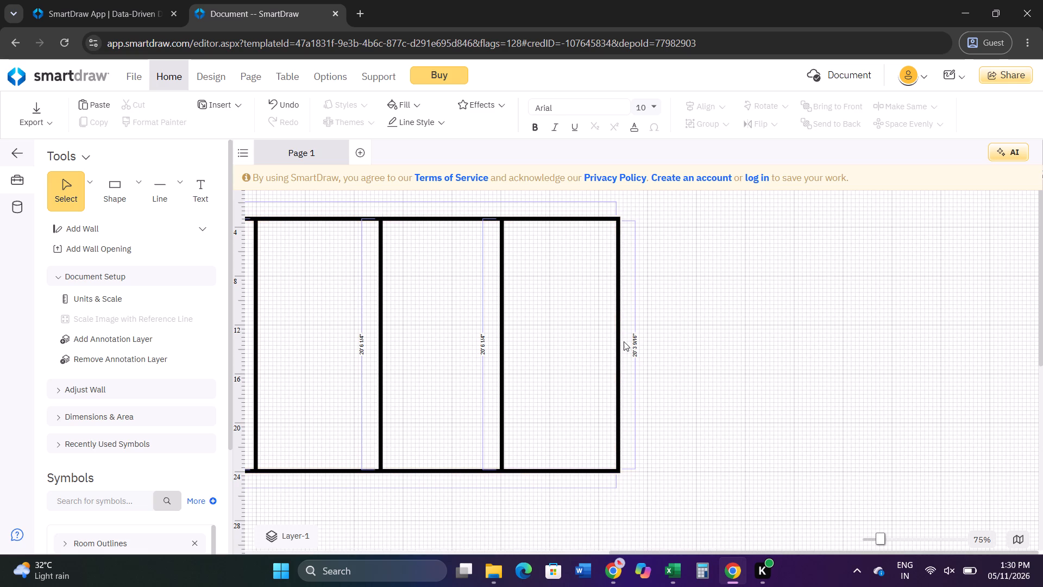
pyautogui.click(619, 343)
pyautogui.moveTo(619, 344); pyautogui.dragTo(870, 334)
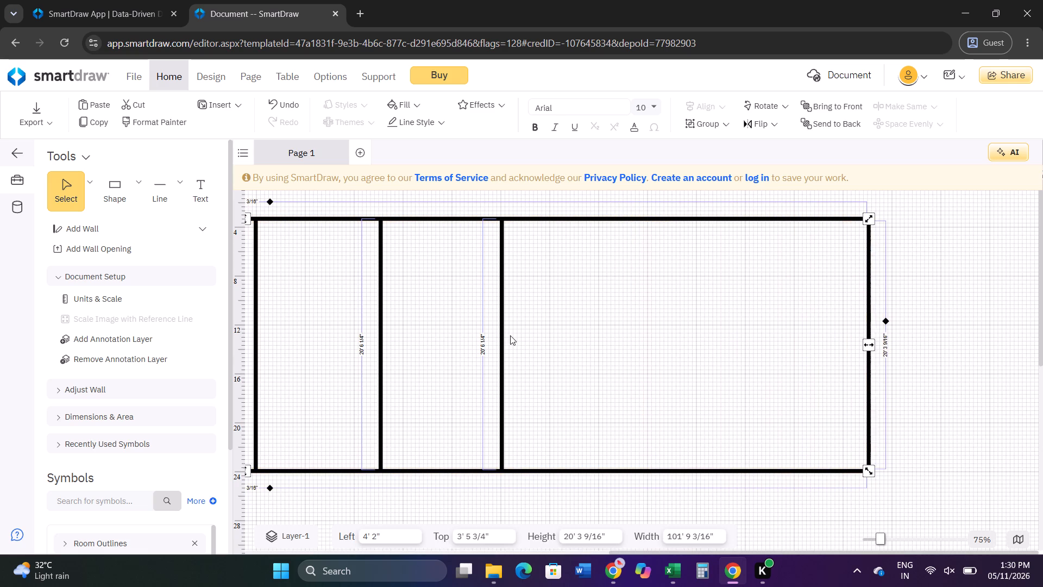
# Move the rightmost interior wall to a left offset of about 85' 11" and the one before it to about 80' 6".
pyautogui.click(504, 336)
pyautogui.moveTo(502, 338); pyautogui.dragTo(623, 338)
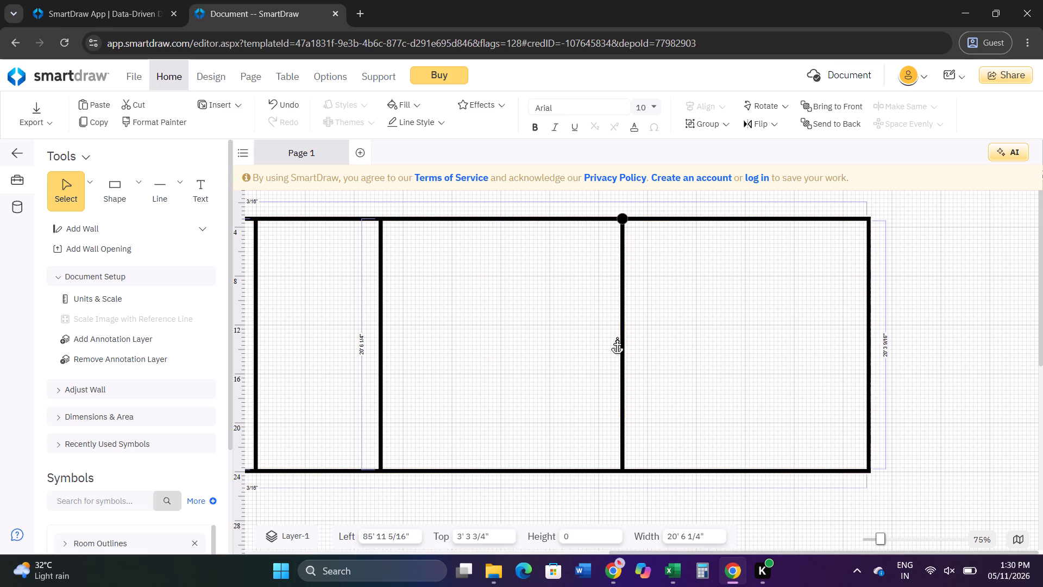
pyautogui.click(378, 352)
pyautogui.moveTo(380, 344); pyautogui.dragTo(468, 347)
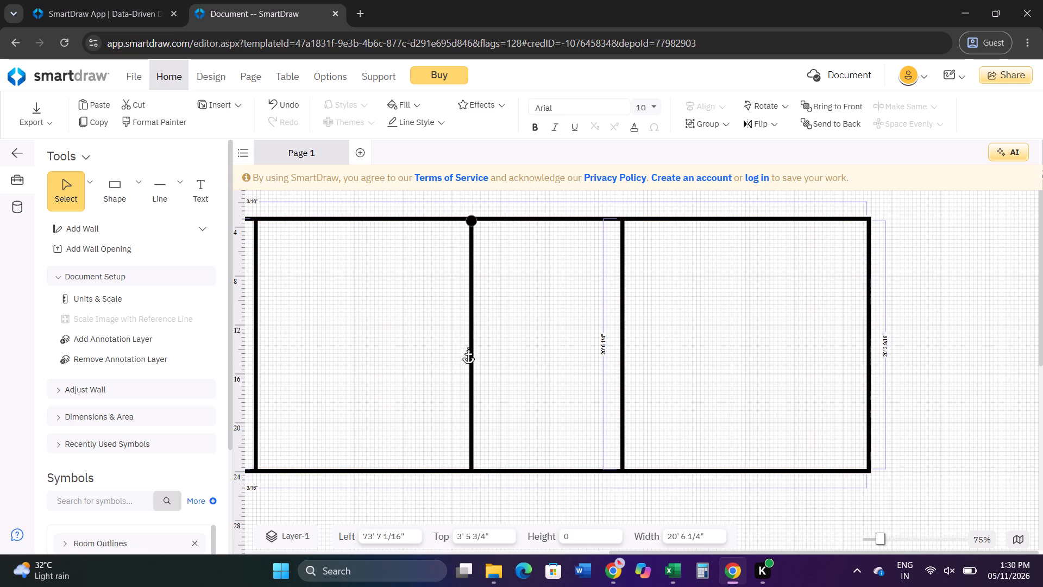
pyautogui.moveTo(468, 347); pyautogui.dragTo(555, 353)
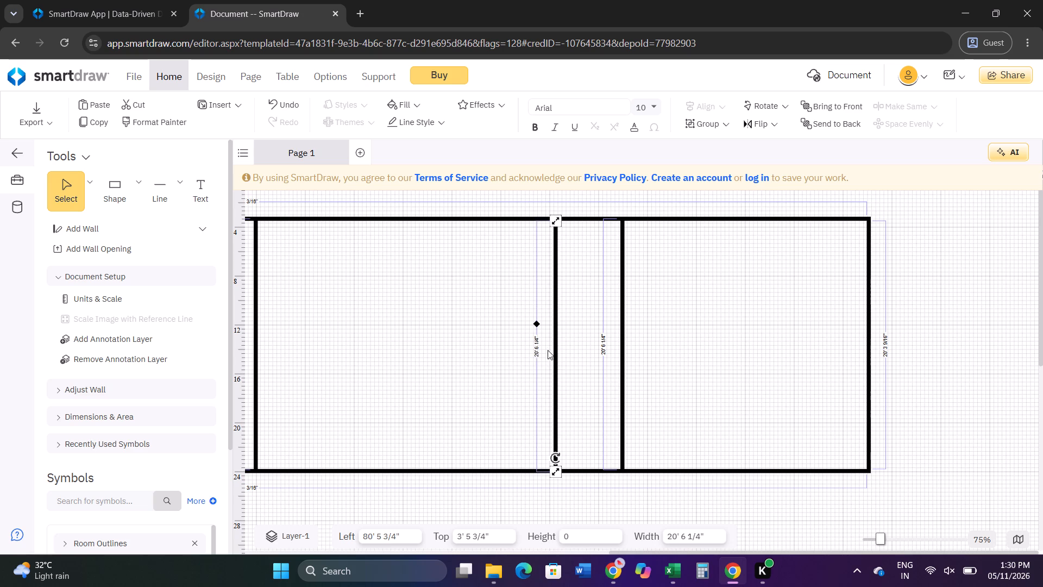
# Widen the room row's outer outline to about 109' 9" by moving its right wall outward.
pyautogui.click(869, 320)
pyautogui.moveTo(869, 340); pyautogui.dragTo(965, 339)
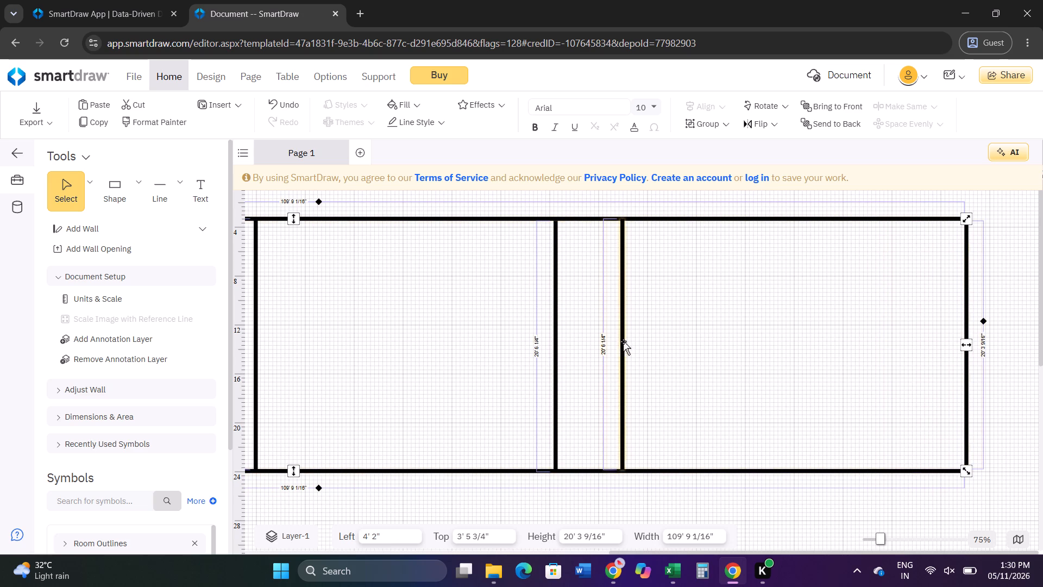
# Move the rightmost interior wall of the room row rightward to a left offset of about 100' 7".
pyautogui.click(623, 341)
pyautogui.moveTo(625, 320); pyautogui.dragTo(827, 325)
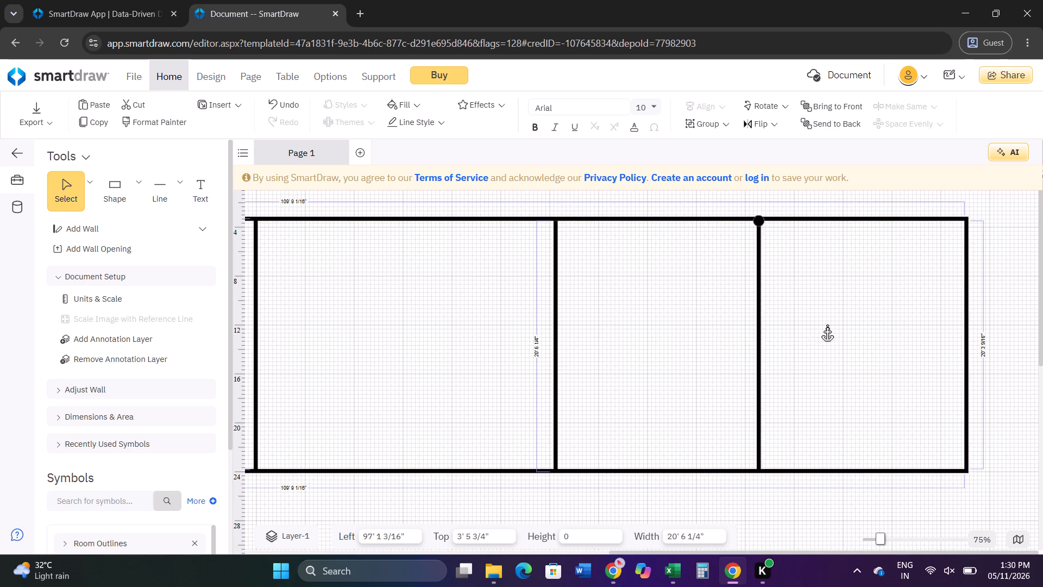
pyautogui.moveTo(827, 325); pyautogui.dragTo(804, 327)
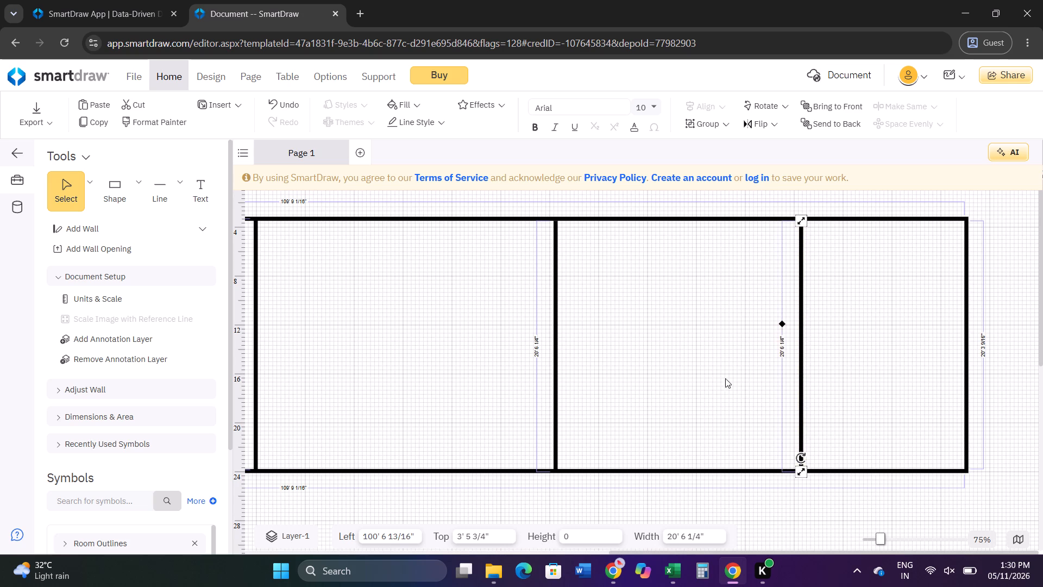
# Widen the room row's outer outline to about 122' 8" by moving its right wall outward.
pyautogui.scroll(-1, 649, 448)
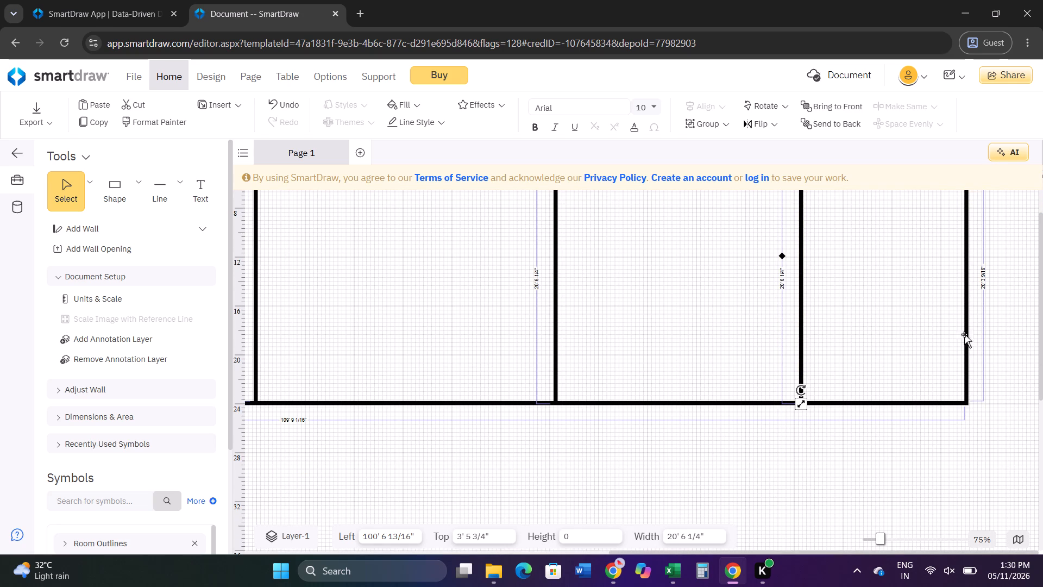
pyautogui.click(967, 297)
pyautogui.moveTo(967, 276); pyautogui.dragTo(1042, 272)
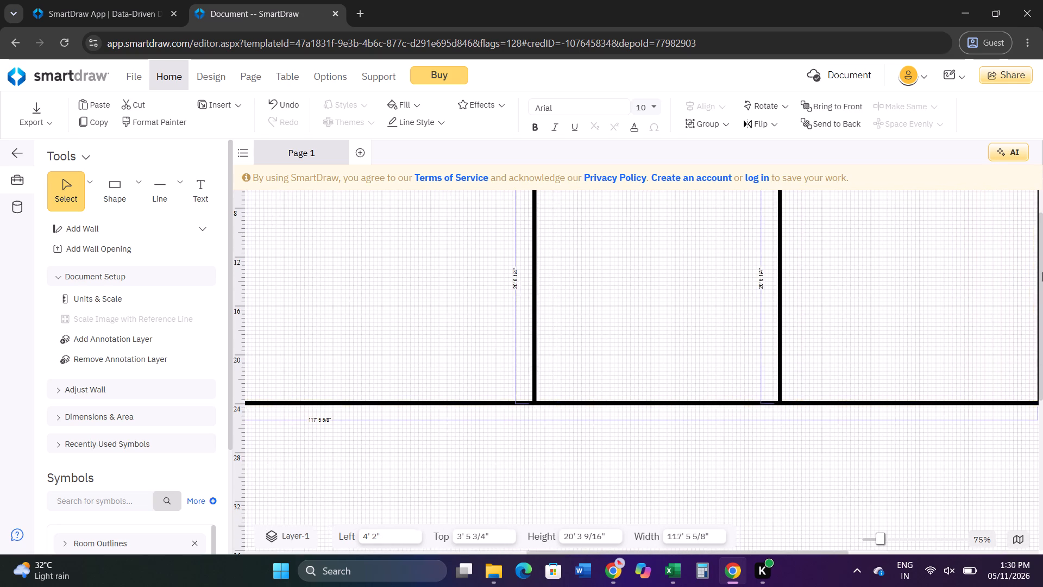
pyautogui.moveTo(1042, 272); pyautogui.dragTo(1040, 272)
# Reposition the rightmost interior wall of the room row to a left offset of about 106'.
pyautogui.scroll(2, 752, 306)
pyautogui.click(717, 344)
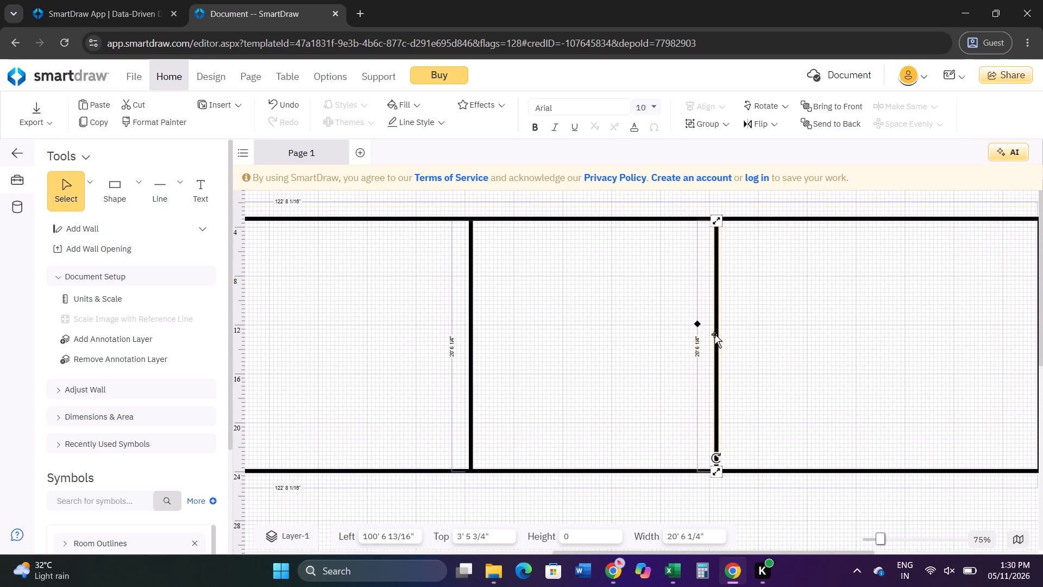
pyautogui.moveTo(715, 331); pyautogui.dragTo(807, 326)
pyautogui.keyDown('ctrl'); pyautogui.scroll(-1, 736, 359); pyautogui.keyUp('ctrl')
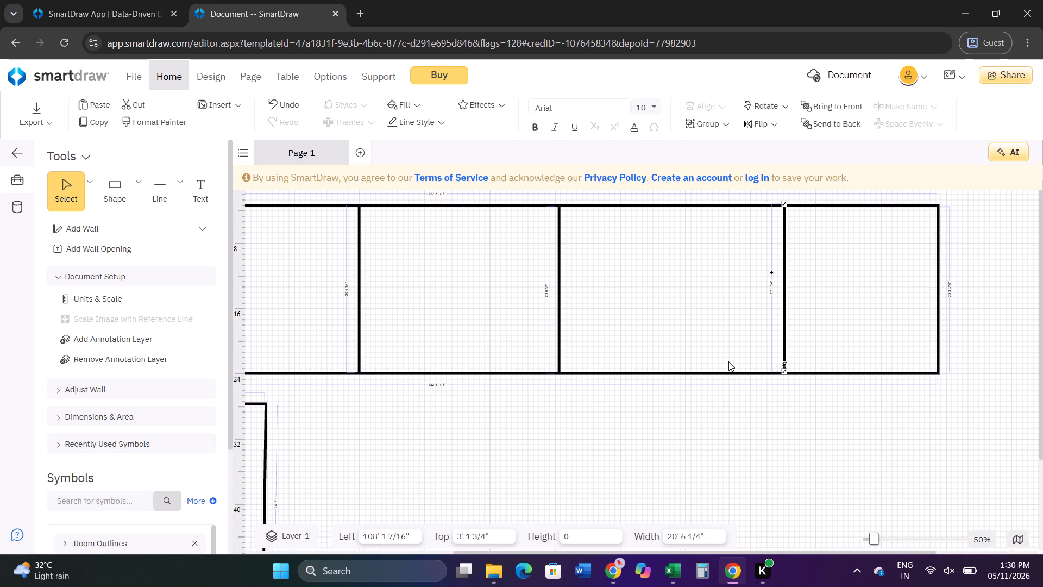
pyautogui.click(657, 414)
pyautogui.click(786, 282)
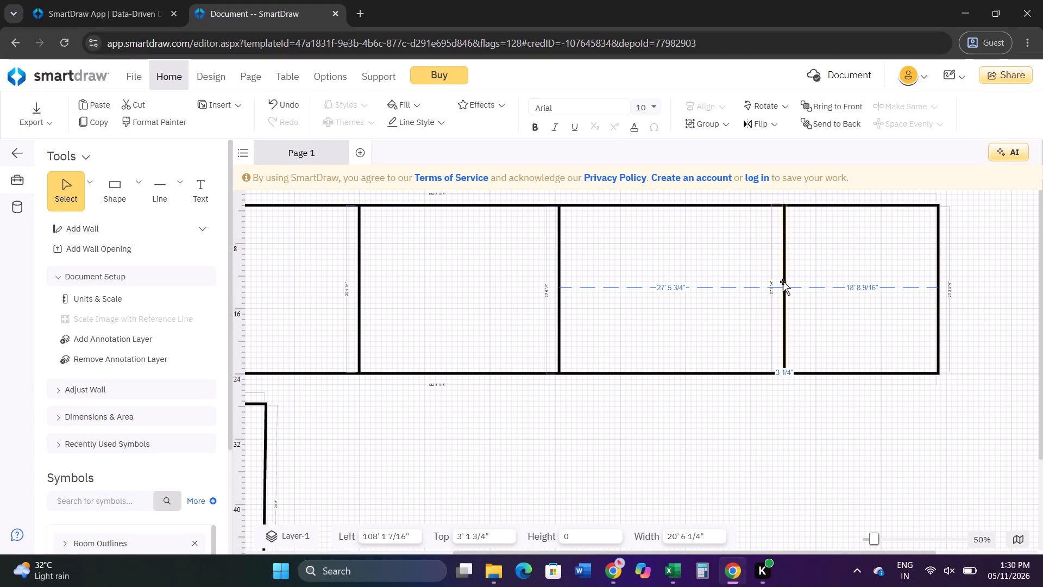
pyautogui.click(781, 282)
pyautogui.click(785, 282)
pyautogui.moveTo(785, 282); pyautogui.dragTo(768, 285)
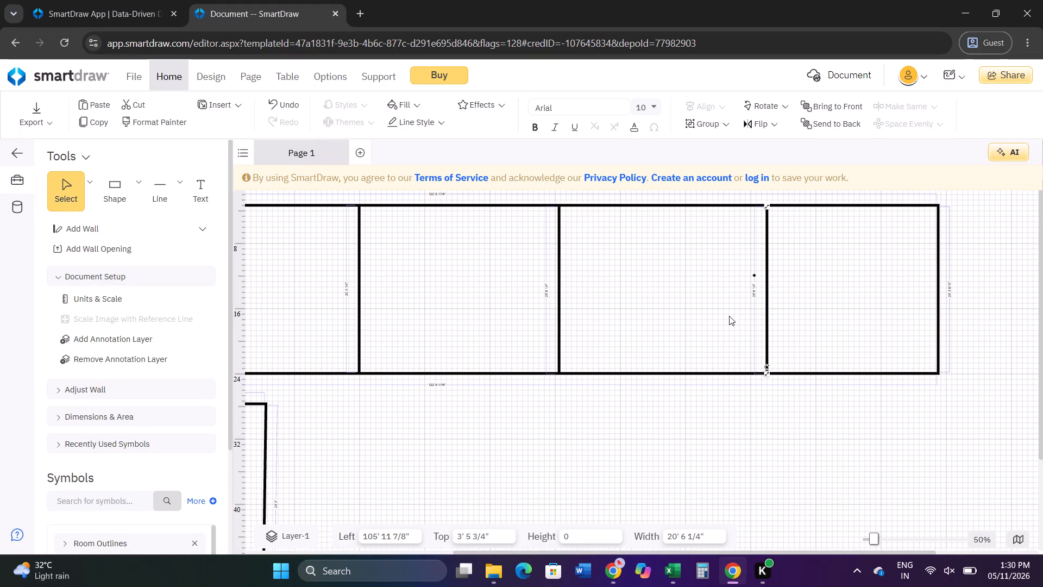
# Move the second interior wall of the room row rightward to a left offset of about 38' 2".
pyautogui.keyDown('ctrl'); pyautogui.scroll(-1, 543, 372); pyautogui.keyUp('ctrl')
pyautogui.click(403, 297)
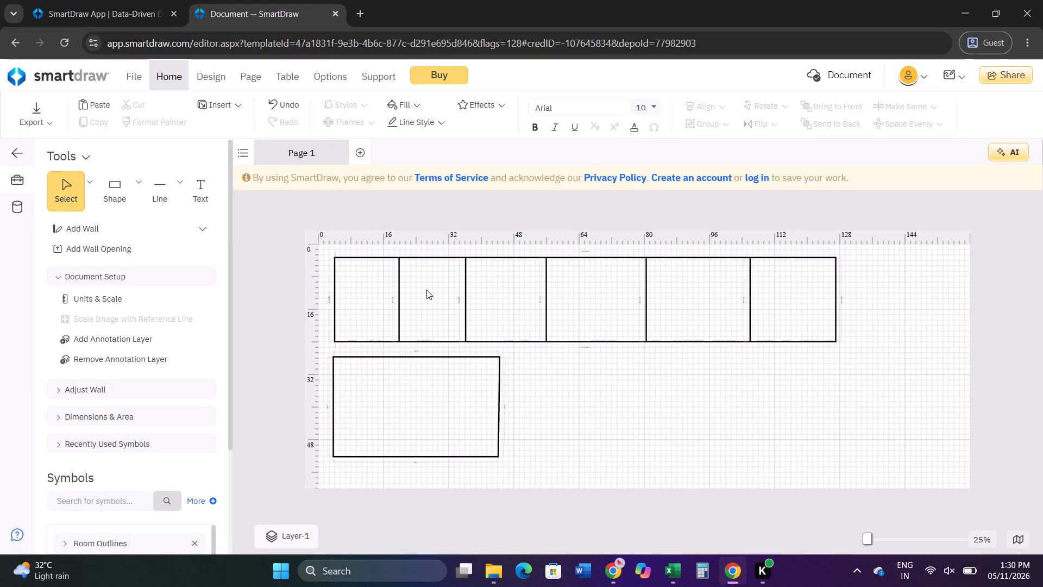
pyautogui.click(461, 290)
pyautogui.moveTo(466, 290); pyautogui.dragTo(474, 291)
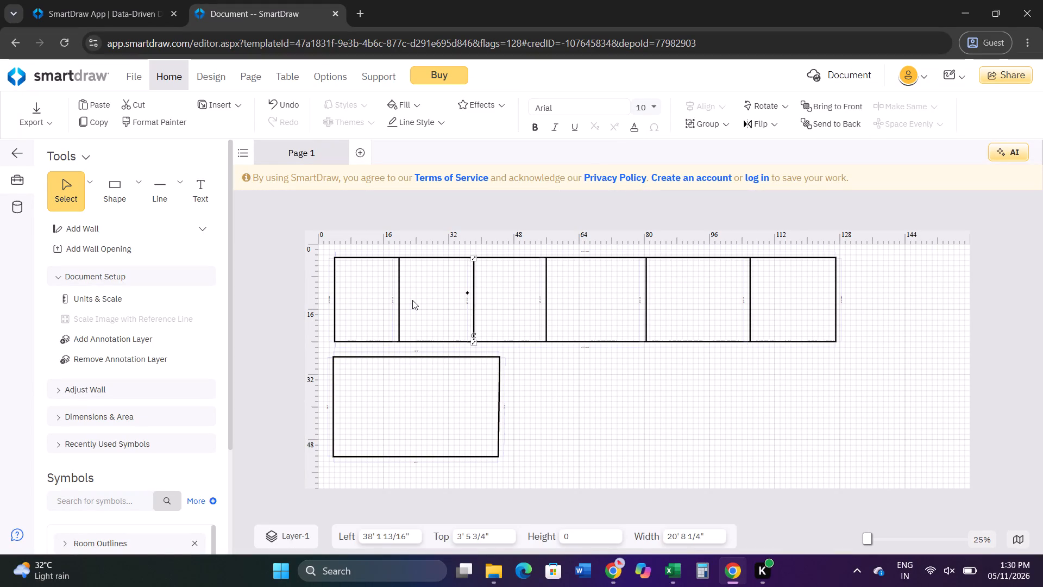
# Move the first interior wall of the room row rightward to a left offset of about 22' 9".
pyautogui.click(402, 299)
pyautogui.click(400, 299)
pyautogui.click(397, 297)
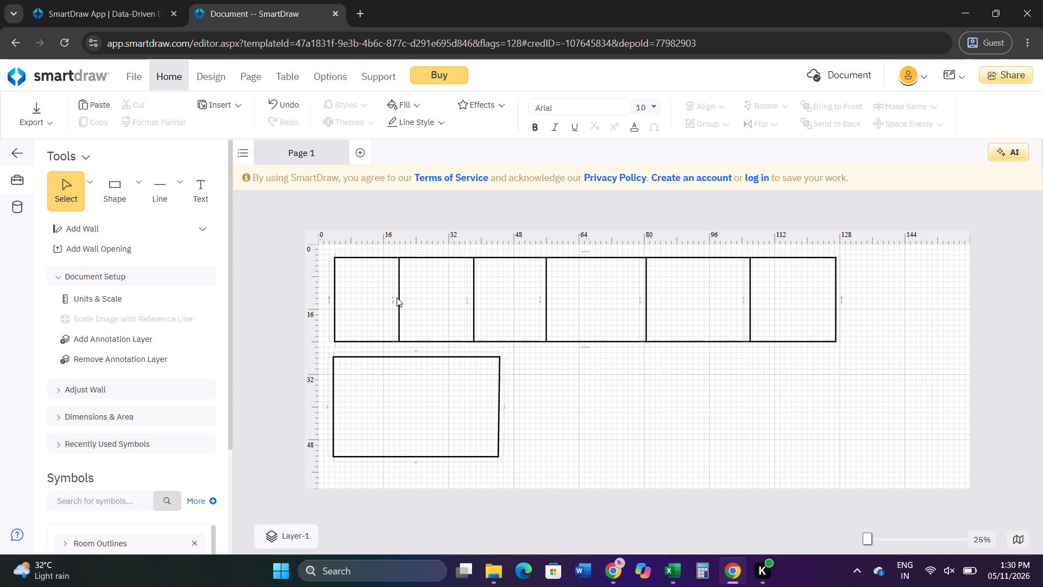
pyautogui.moveTo(397, 297); pyautogui.dragTo(402, 297)
pyautogui.moveTo(398, 297); pyautogui.dragTo(407, 300)
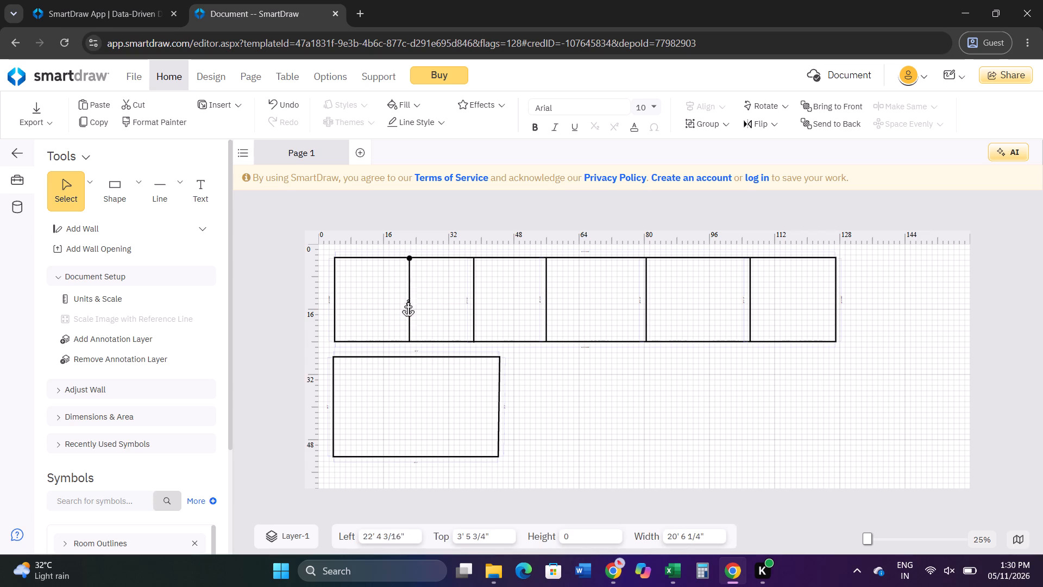
pyautogui.moveTo(407, 300); pyautogui.dragTo(410, 300)
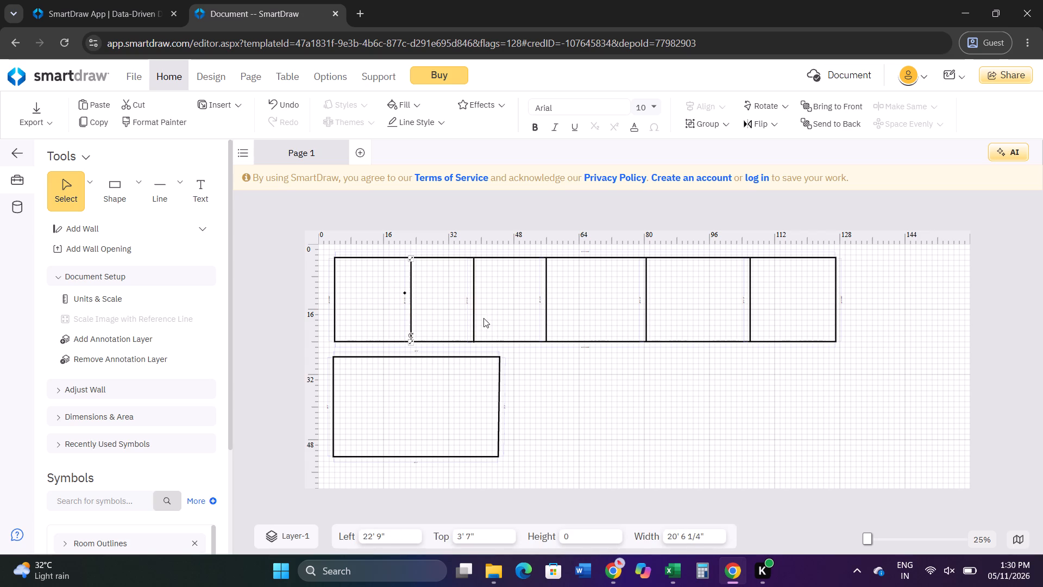
# Move the second interior wall out of the room row into the empty area below, right of the large room.
pyautogui.click(469, 298)
pyautogui.moveTo(475, 298); pyautogui.dragTo(594, 392)
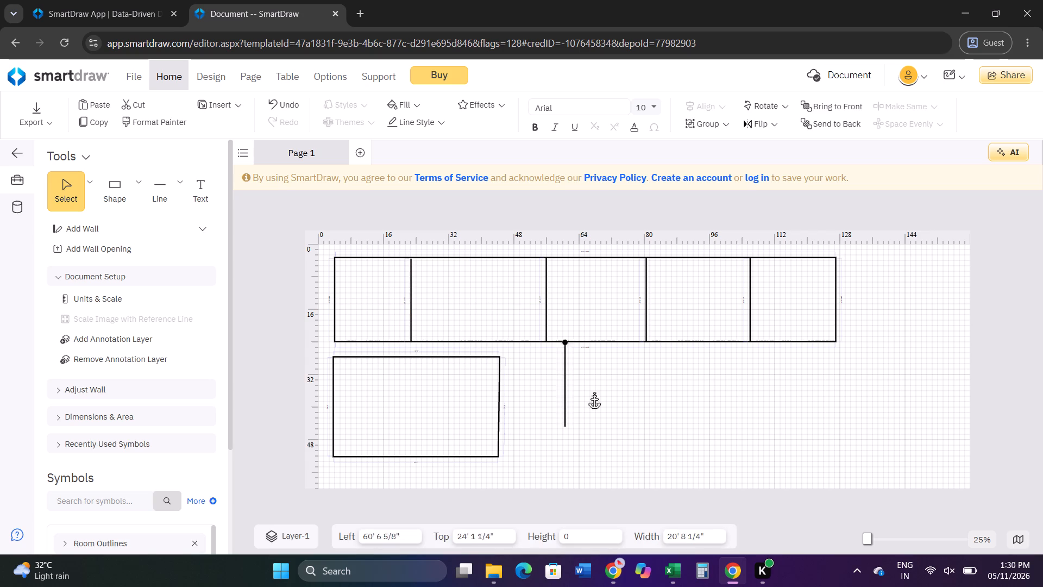
pyautogui.moveTo(594, 392); pyautogui.dragTo(613, 433)
# Move the second interior wall of the room row leftward to a left offset of about 48' 6".
pyautogui.moveTo(545, 310); pyautogui.dragTo(507, 312)
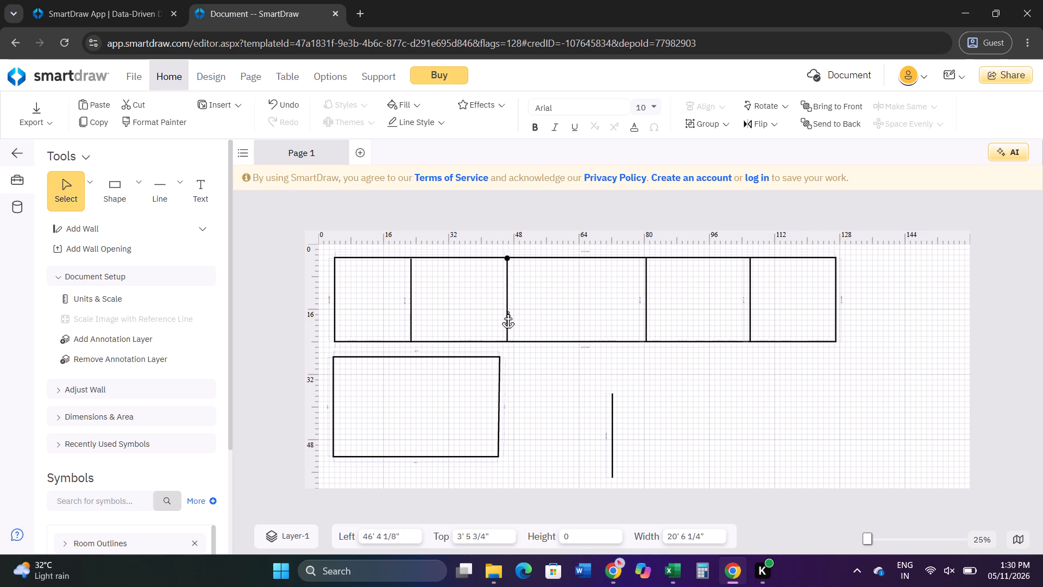
pyautogui.moveTo(507, 312); pyautogui.dragTo(515, 312)
# Move the first interior wall of the room row slightly rightward to a left offset of about 24' 6".
pyautogui.moveTo(411, 303); pyautogui.dragTo(418, 303)
# Move the third interior wall of the room row leftward to a left offset of about 75' 4", aligned with the outline's top and bottom walls.
pyautogui.moveTo(650, 308); pyautogui.dragTo(646, 308)
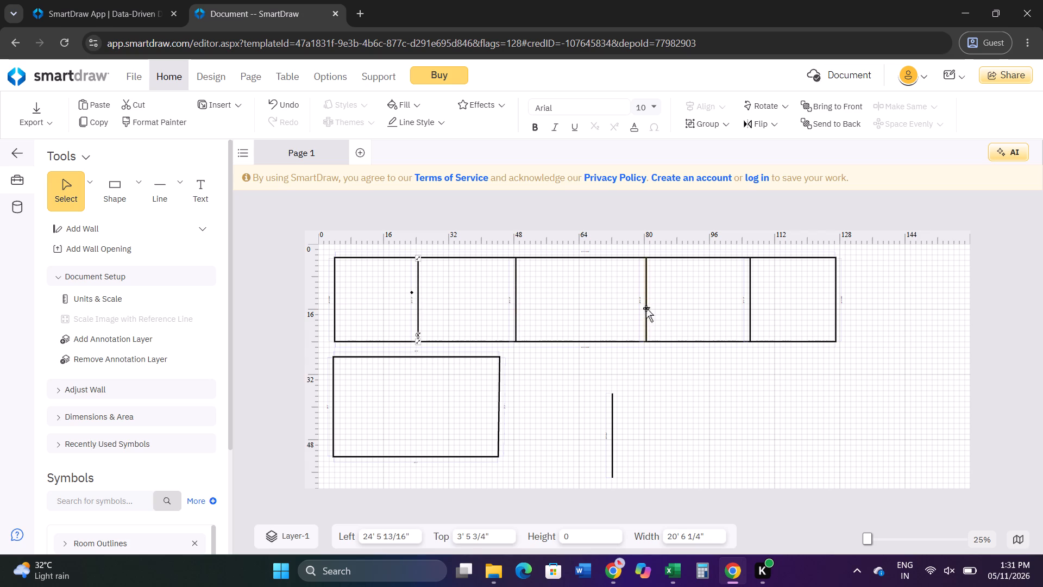
pyautogui.moveTo(646, 308); pyautogui.dragTo(645, 308)
pyautogui.moveTo(646, 308); pyautogui.dragTo(627, 311)
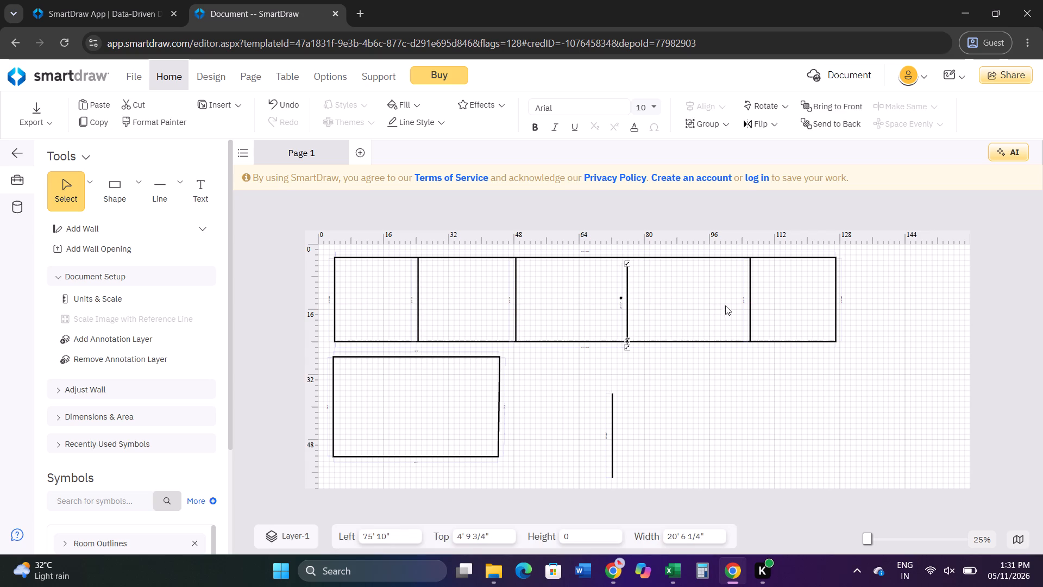
pyautogui.moveTo(627, 304); pyautogui.dragTo(624, 294)
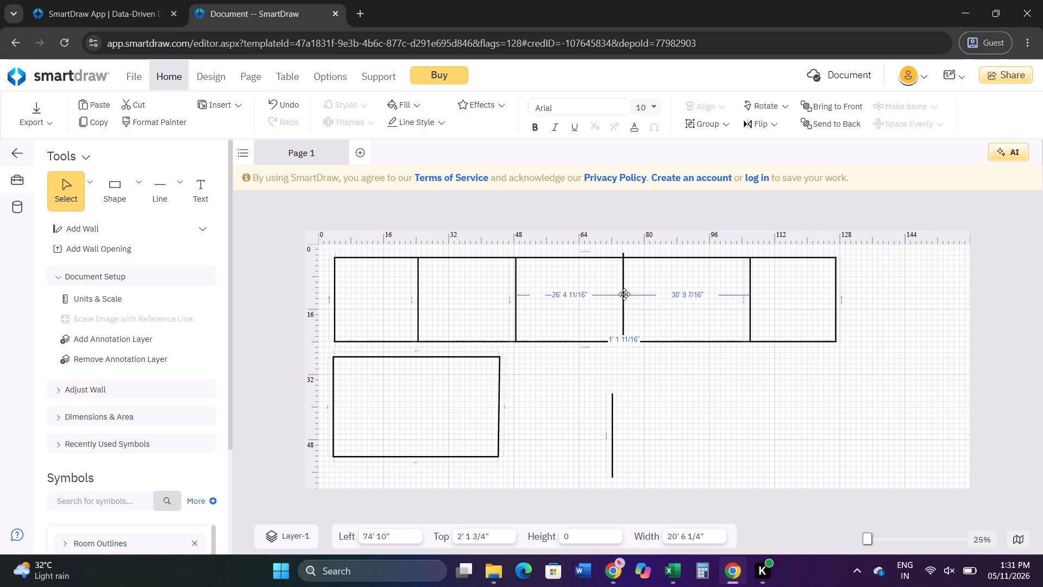
pyautogui.moveTo(624, 294); pyautogui.dragTo(624, 294)
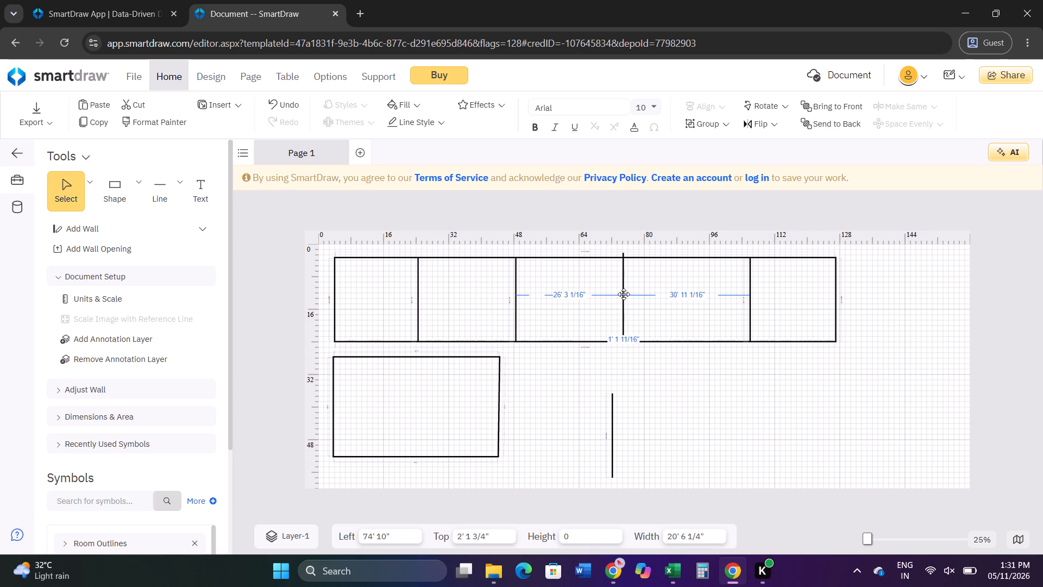
pyautogui.click(623, 294)
pyautogui.click(623, 294)
pyautogui.rightClick(623, 294)
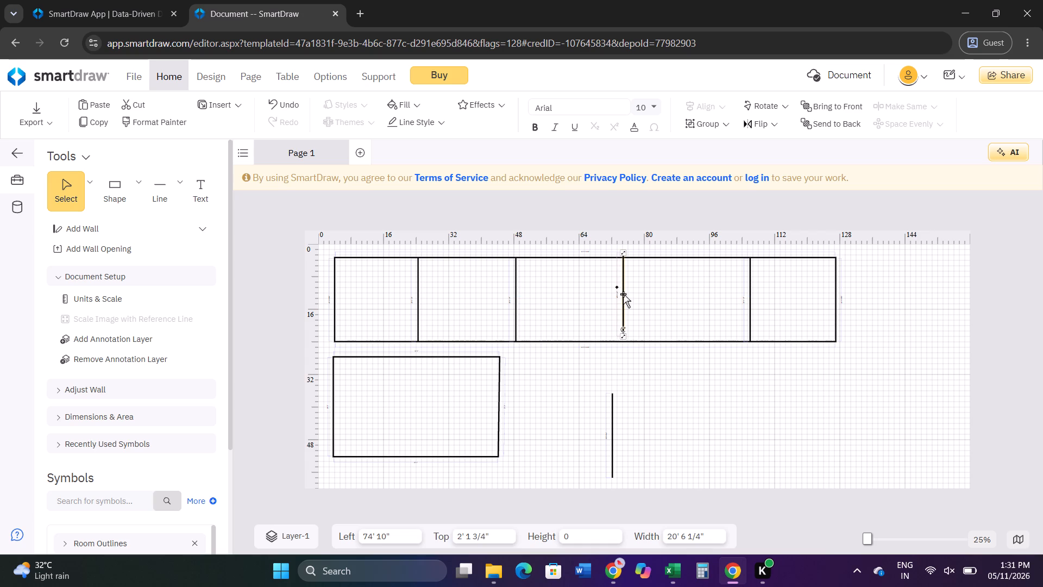
pyautogui.rightClick(623, 294)
pyautogui.click(623, 294)
pyautogui.click(623, 294)
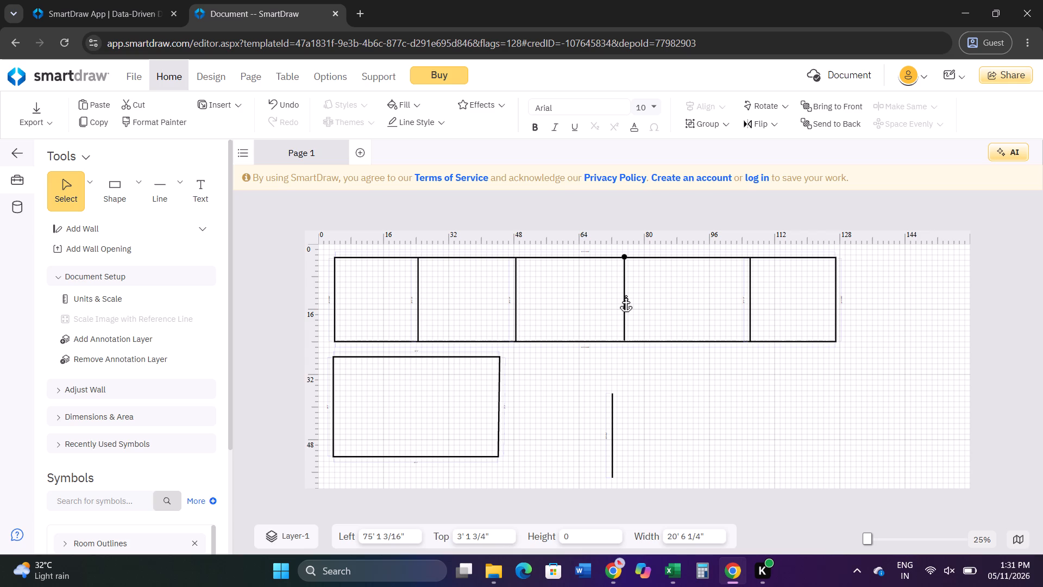
# Stretch the room row's outer outline rightward to a width of about 147' 9".
pyautogui.click(834, 296)
pyautogui.click(835, 301)
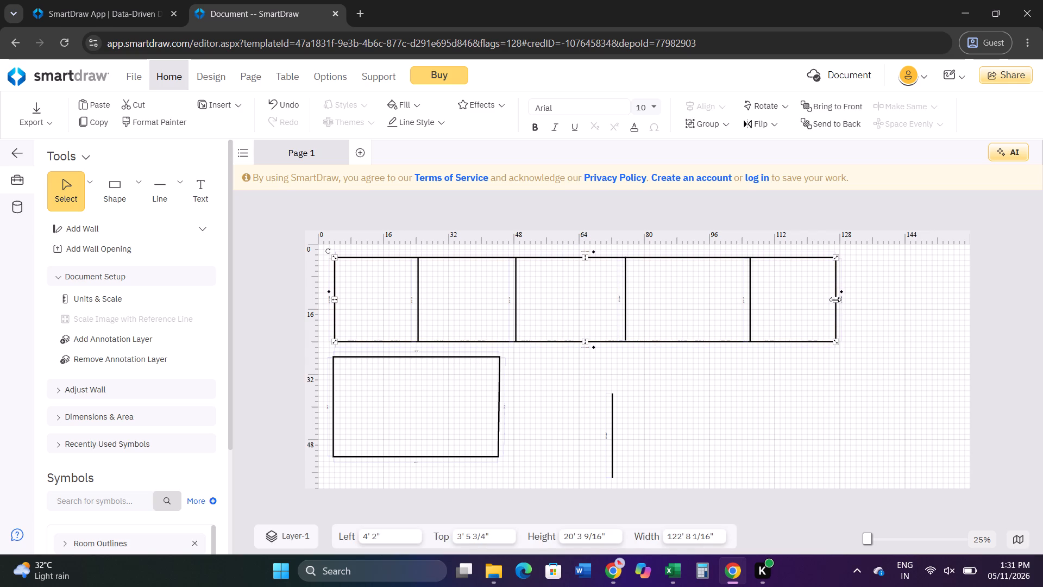
pyautogui.moveTo(835, 299); pyautogui.dragTo(937, 302)
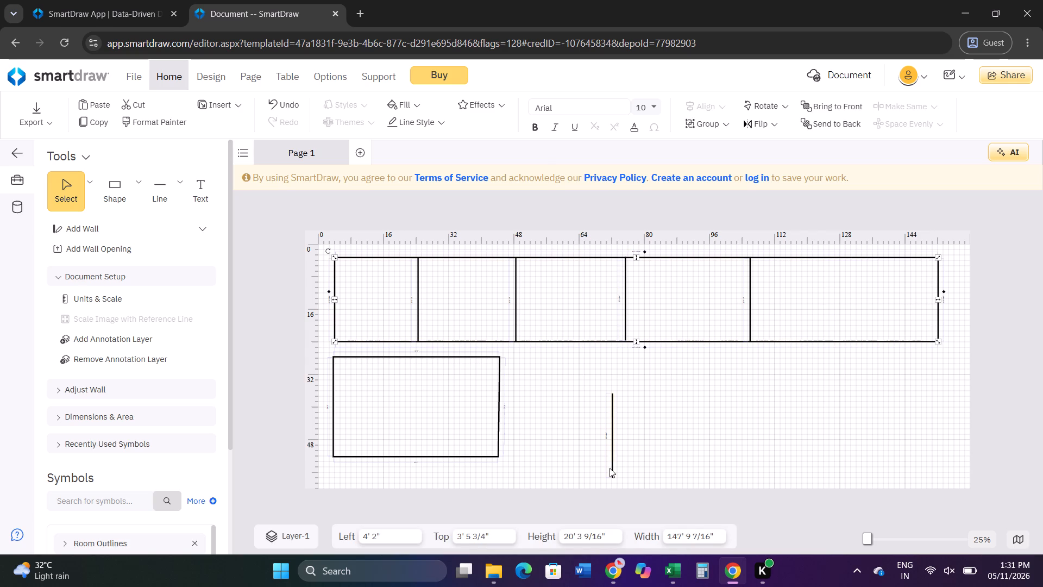
# Move the loose vertical wall into the widened last section of the room row, at a left offset of about 131'.
pyautogui.moveTo(610, 447); pyautogui.dragTo(824, 333)
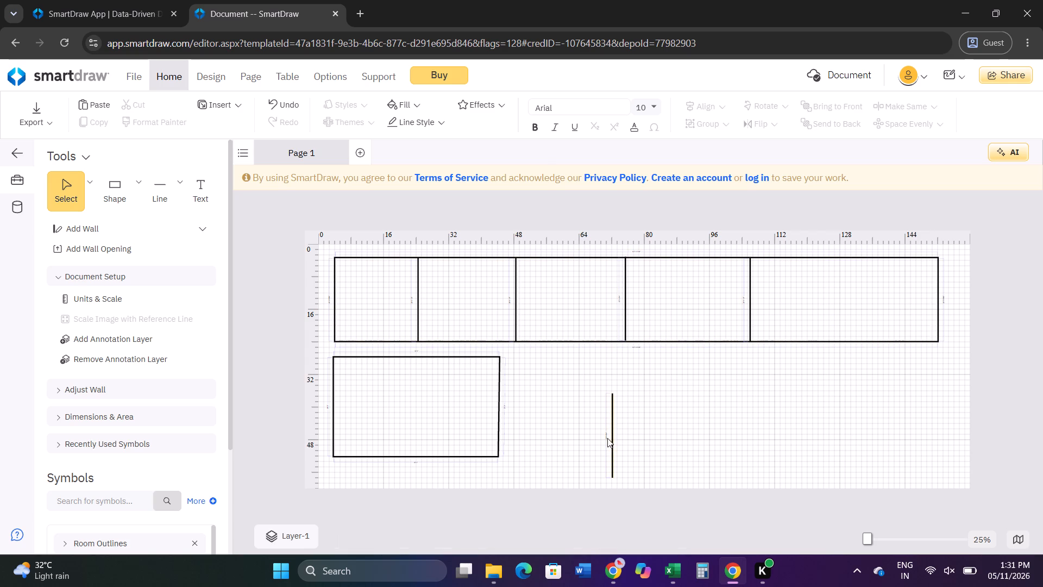
pyautogui.moveTo(612, 435); pyautogui.dragTo(857, 305)
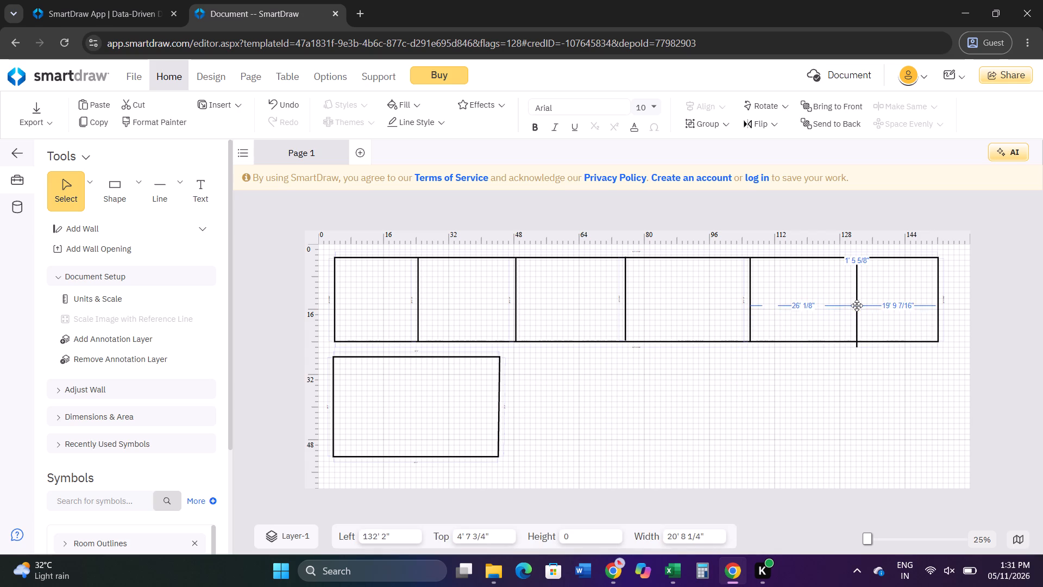
pyautogui.moveTo(857, 305); pyautogui.dragTo(852, 305)
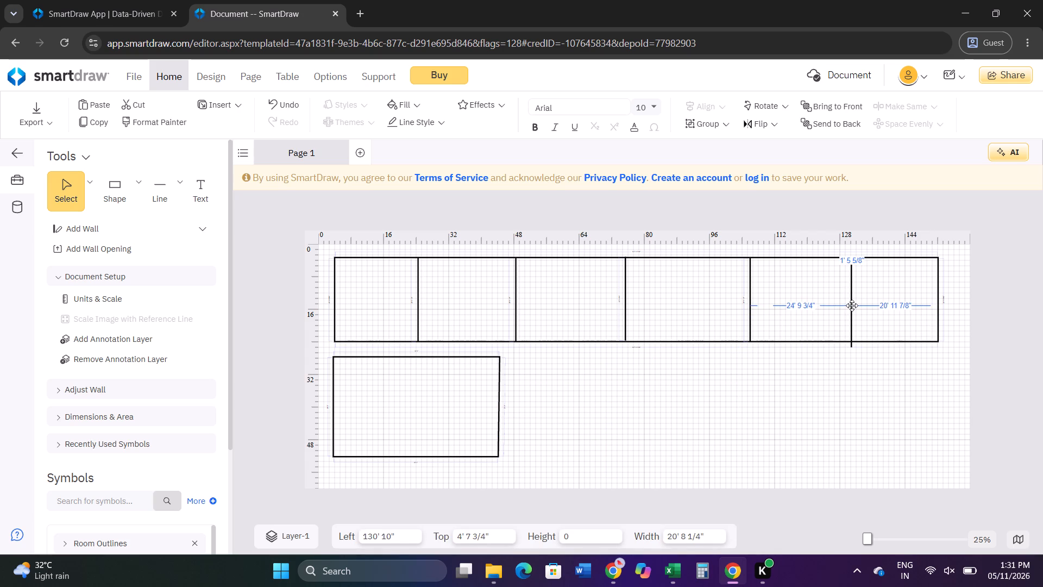
pyautogui.moveTo(852, 305); pyautogui.dragTo(852, 301)
pyautogui.click(828, 378)
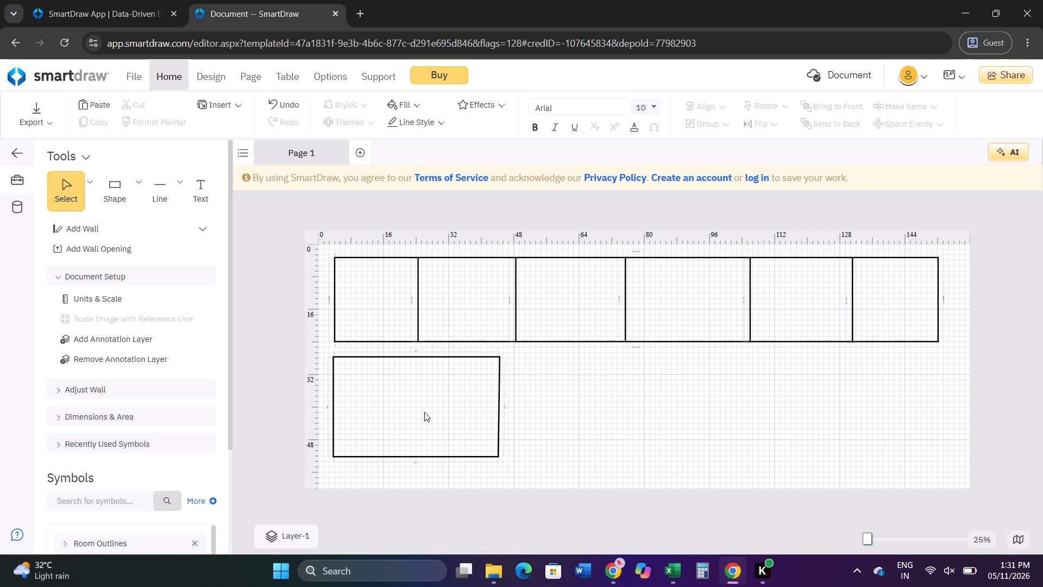
# Shift the first interior wall of the room row rightward to a left offset of about 25' 3".
pyautogui.keyDown('ctrl'); pyautogui.scroll(-1, 424, 412); pyautogui.keyUp('ctrl')
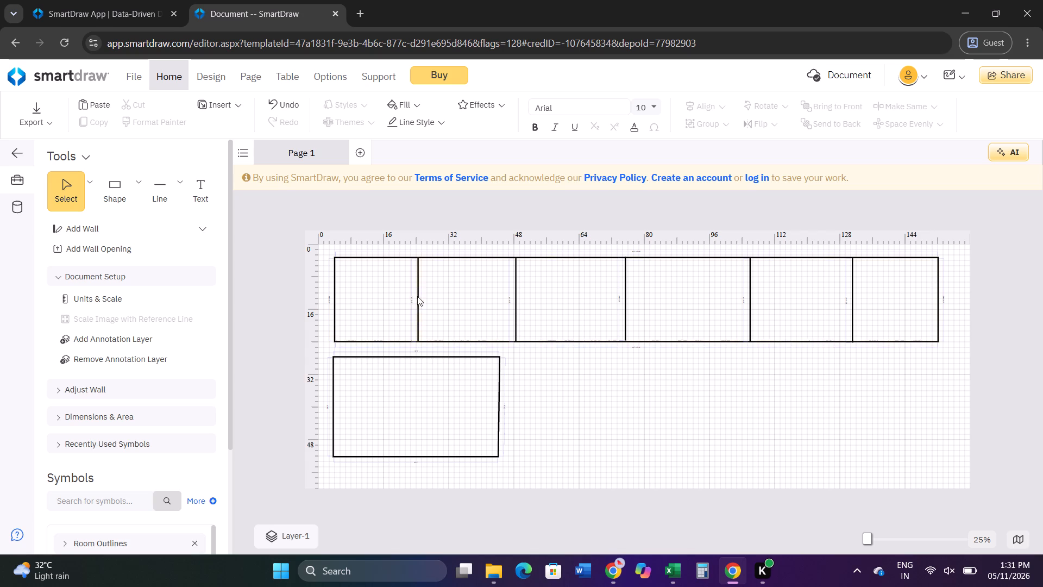
pyautogui.click(414, 296)
pyautogui.click(416, 296)
pyautogui.click(418, 296)
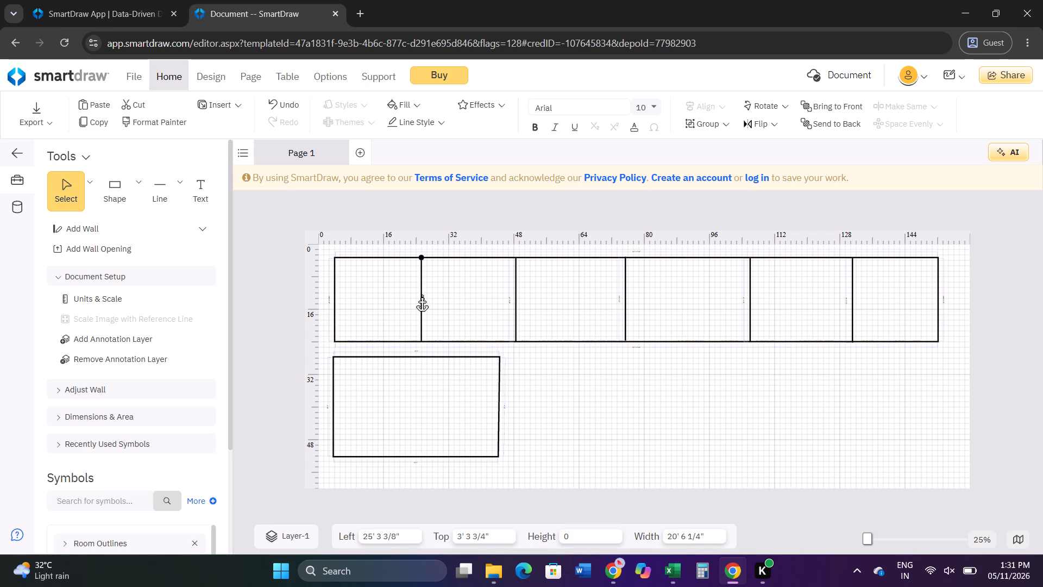
pyautogui.scroll(2, 479, 288)
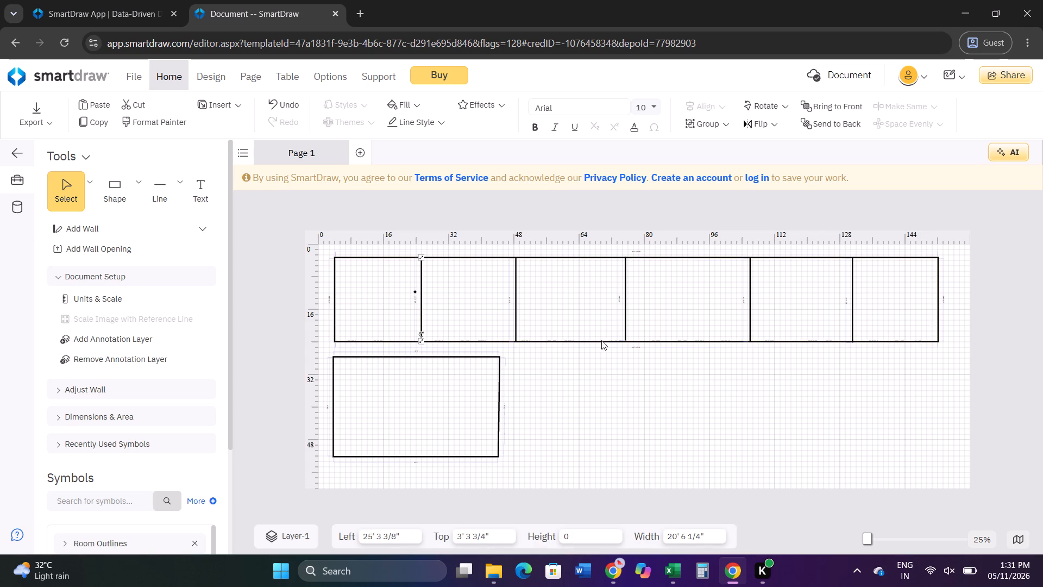
# Stretch the room row's outer outline downward to a height of about 23' 7".
pyautogui.click(609, 341)
pyautogui.moveTo(637, 341); pyautogui.dragTo(636, 347)
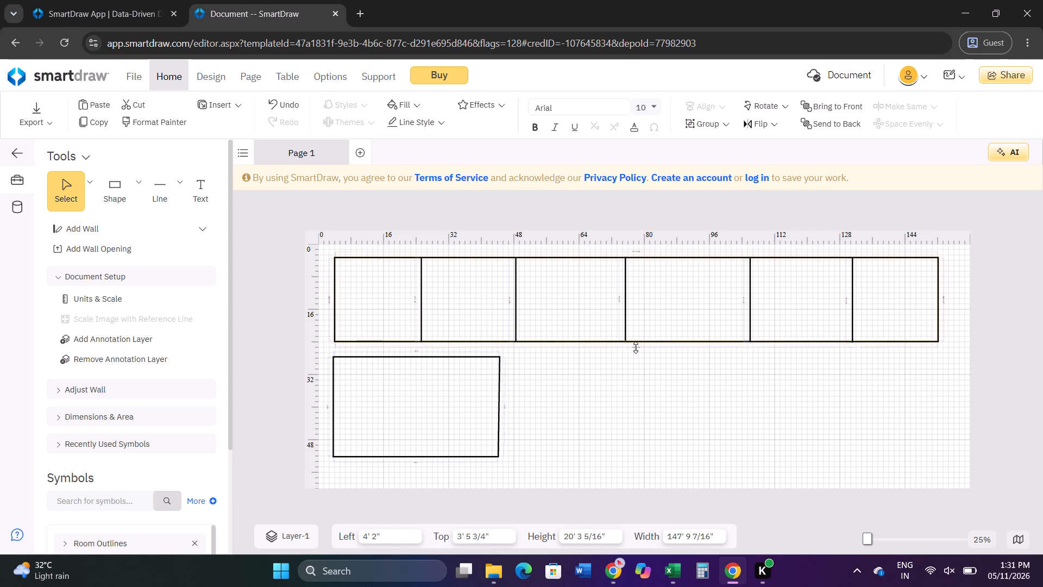
pyautogui.moveTo(636, 347); pyautogui.dragTo(636, 355)
# Move the large separate room farther down the page, clear of the room row, with its top edge at about 52'.
pyautogui.click(433, 409)
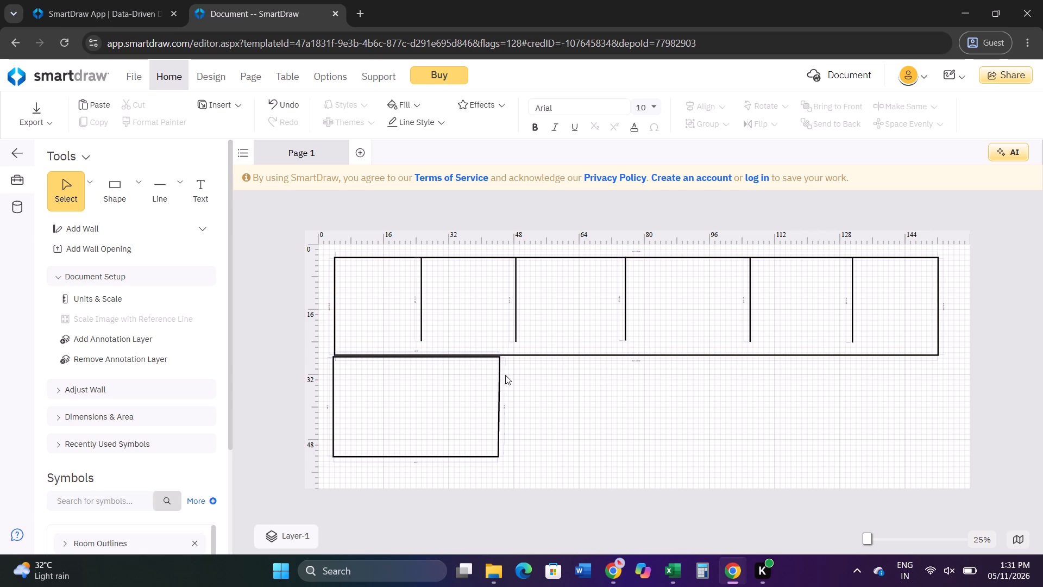
pyautogui.click(504, 379)
pyautogui.click(499, 381)
pyautogui.moveTo(426, 385); pyautogui.dragTo(426, 420)
pyautogui.click(497, 381)
pyautogui.click(497, 379)
pyautogui.click(497, 387)
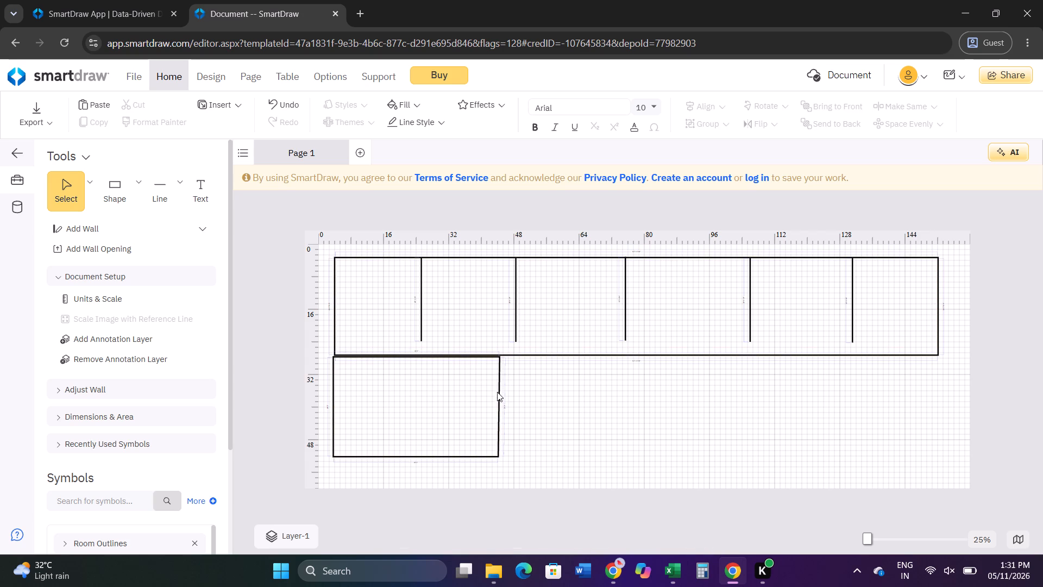
pyautogui.click(497, 397)
pyautogui.click(498, 402)
pyautogui.moveTo(498, 380); pyautogui.dragTo(498, 407)
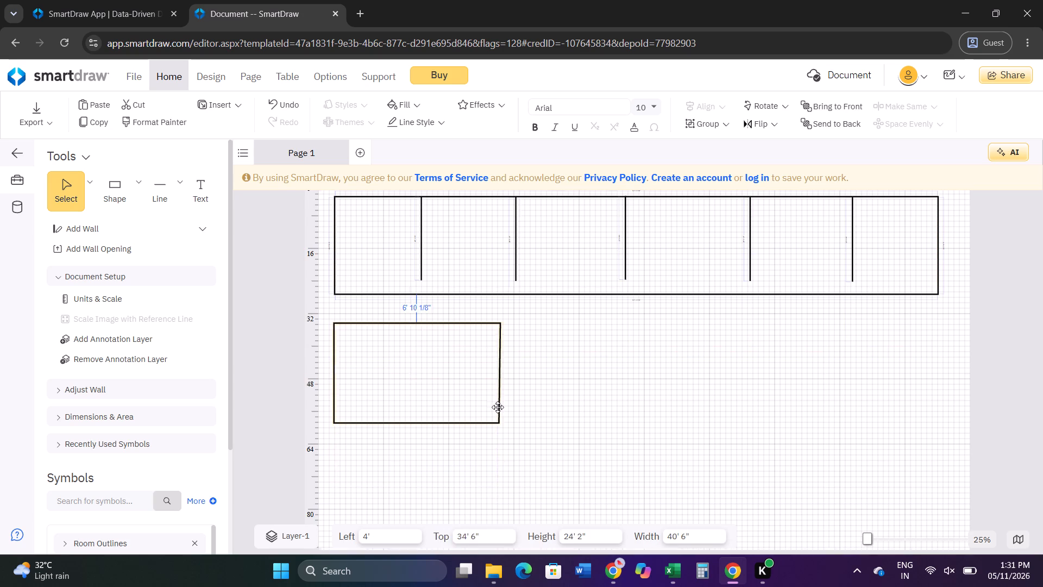
pyautogui.moveTo(498, 407); pyautogui.dragTo(498, 419)
# Stretch the room row's outer outline downward to a height of about 39', ending above the large separate room.
pyautogui.click(563, 292)
pyautogui.click(604, 293)
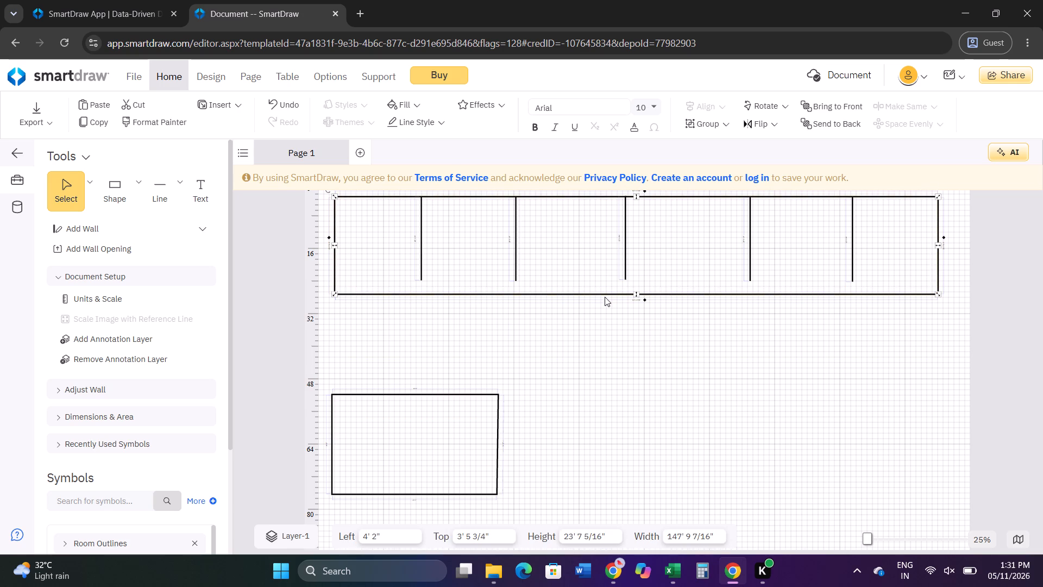
pyautogui.moveTo(636, 295); pyautogui.dragTo(634, 329)
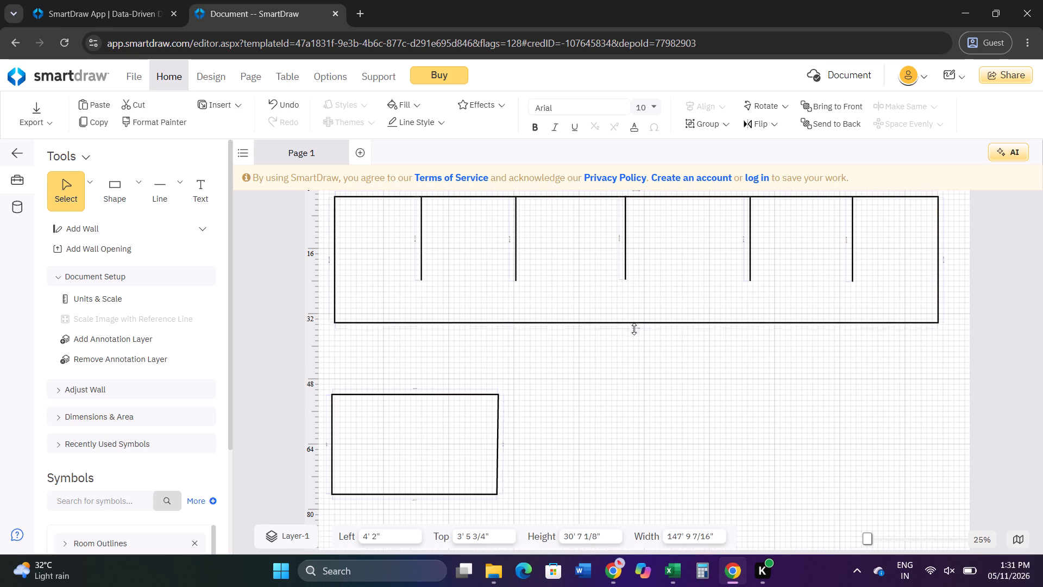
pyautogui.moveTo(634, 329); pyautogui.dragTo(633, 330)
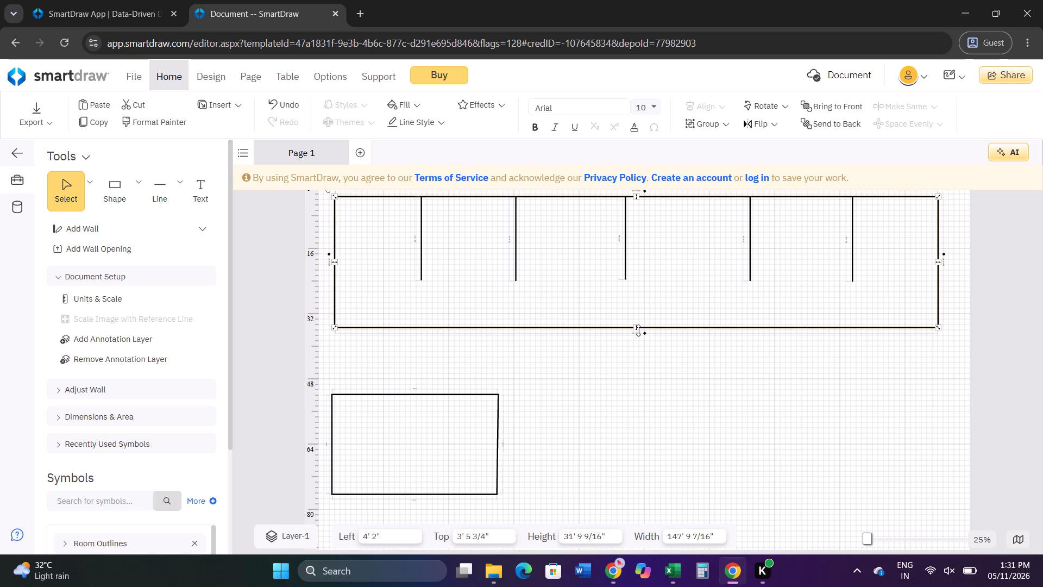
pyautogui.moveTo(638, 329); pyautogui.dragTo(637, 359)
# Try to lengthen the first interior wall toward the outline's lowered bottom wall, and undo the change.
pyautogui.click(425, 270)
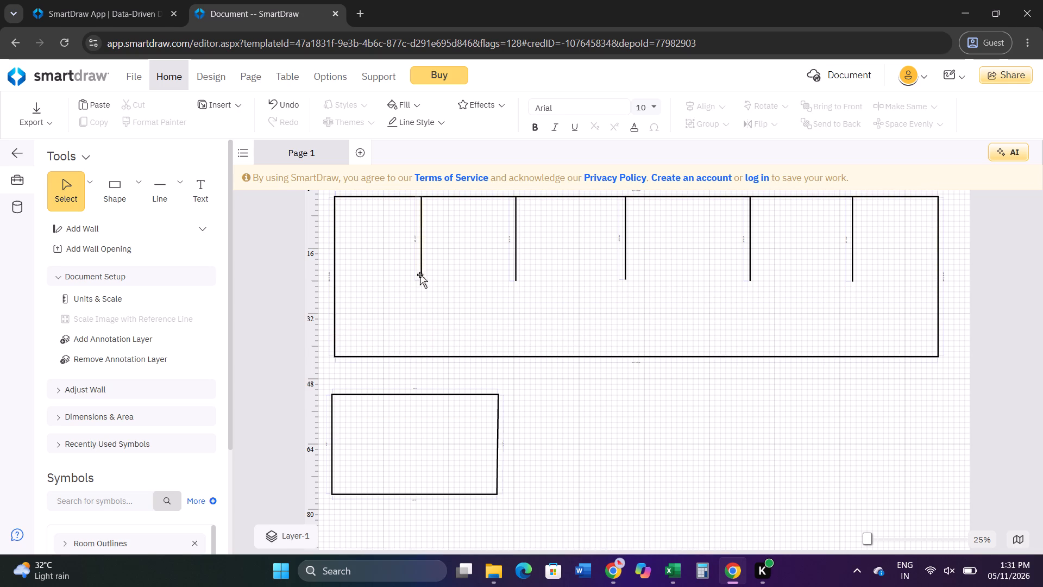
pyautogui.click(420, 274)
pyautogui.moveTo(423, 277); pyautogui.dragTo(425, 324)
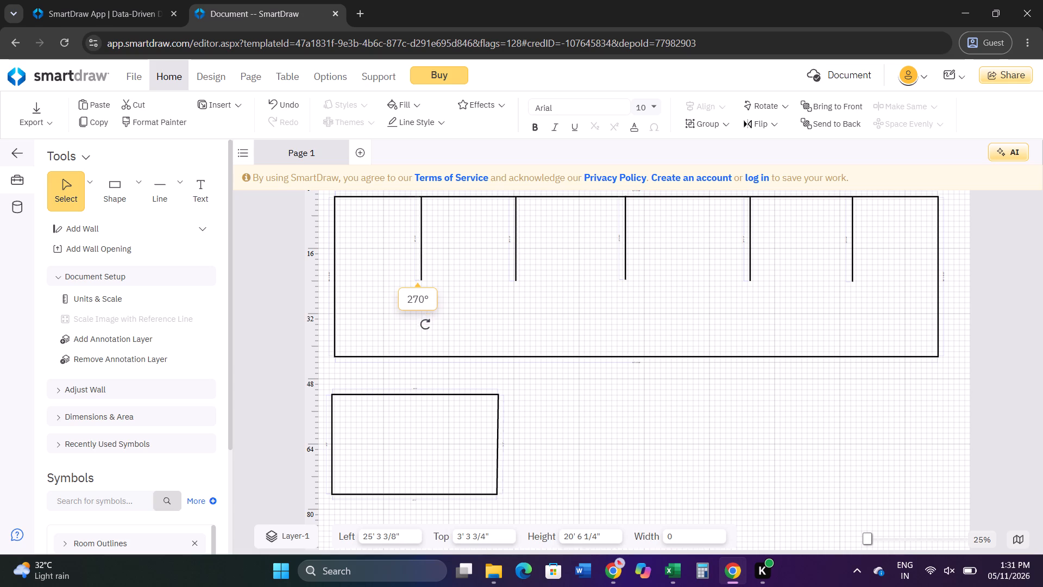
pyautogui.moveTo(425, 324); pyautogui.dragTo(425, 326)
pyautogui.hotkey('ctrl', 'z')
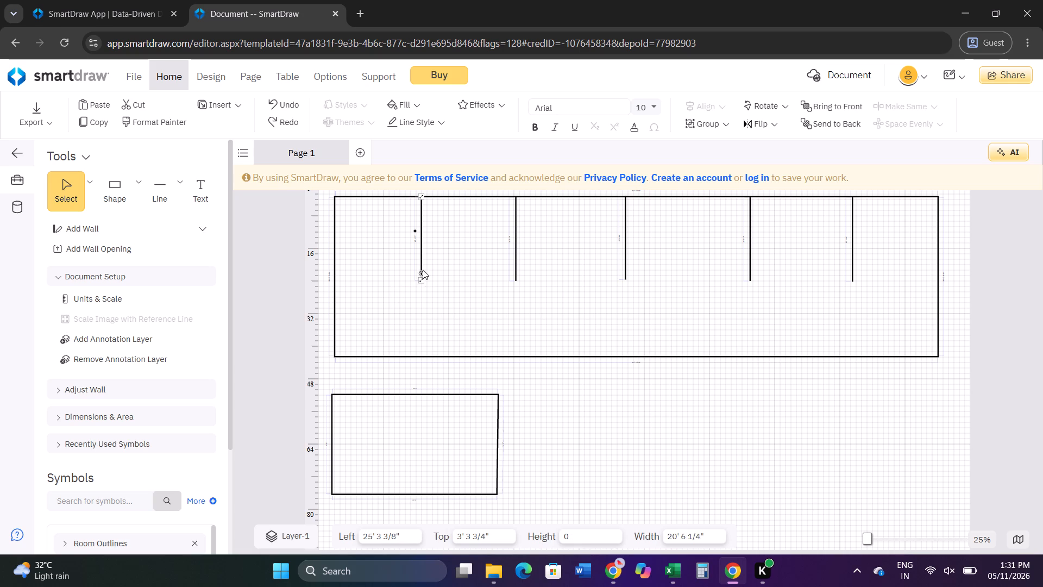
# Extend the first interior wall down to the outline's bottom wall, keeping it vertical at a left offset of about 25' 2".
pyautogui.moveTo(423, 270); pyautogui.dragTo(422, 280)
pyautogui.click(421, 277)
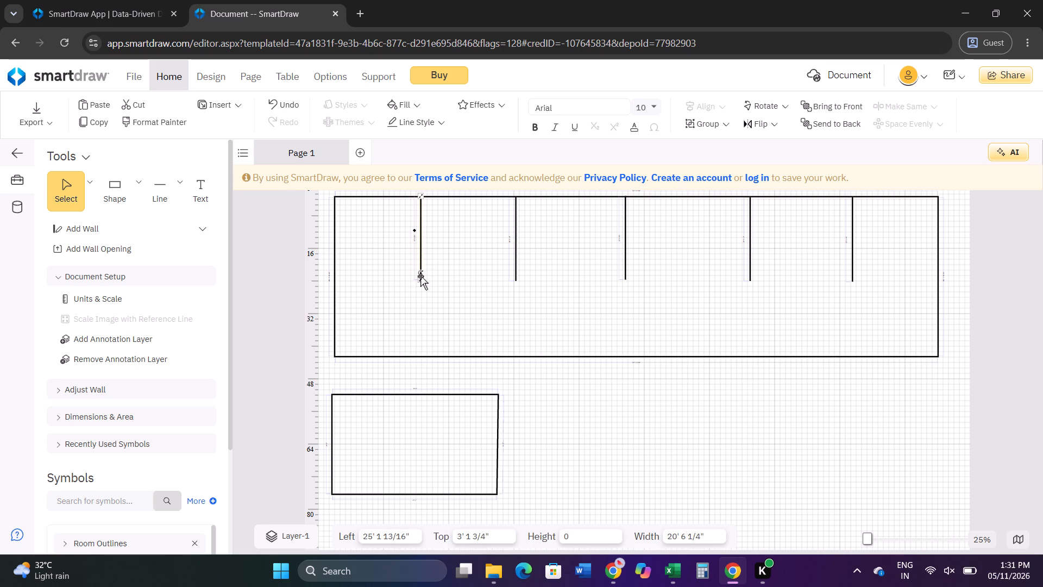
pyautogui.click(420, 276)
pyautogui.click(420, 276)
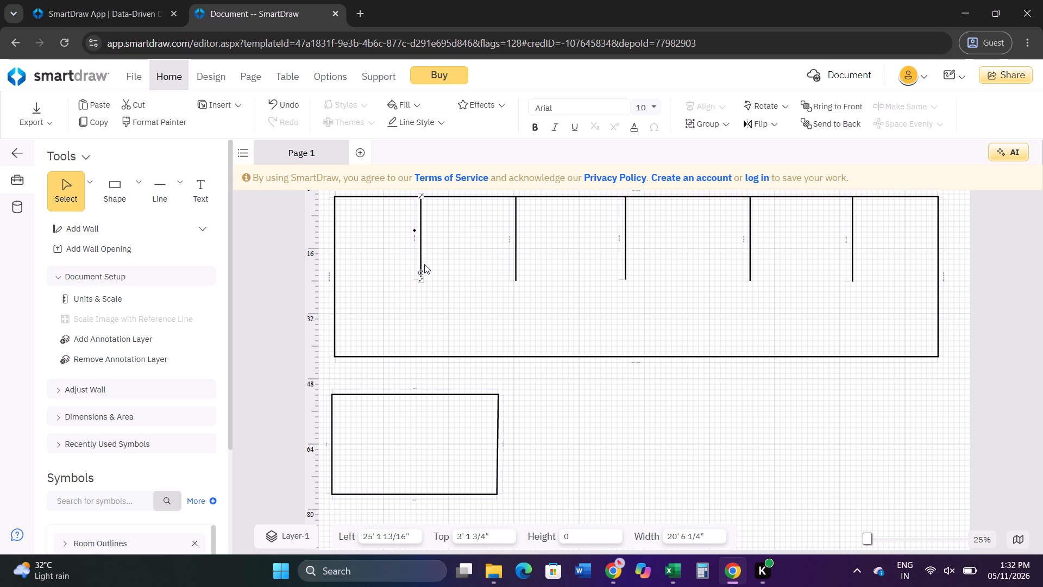
pyautogui.click(422, 259)
pyautogui.click(422, 267)
pyautogui.click(420, 265)
pyautogui.moveTo(420, 280); pyautogui.dragTo(414, 354)
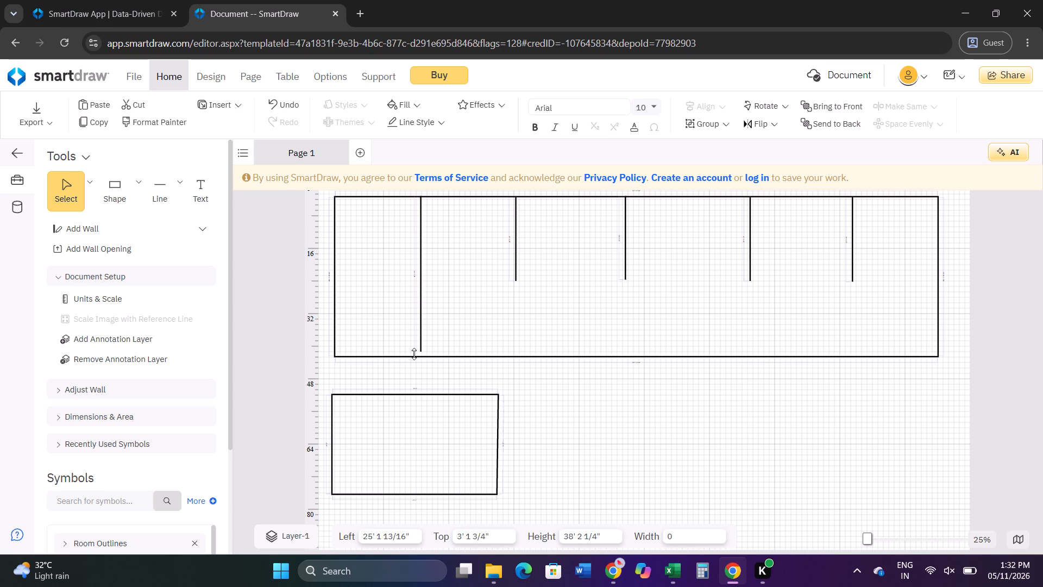
pyautogui.moveTo(414, 354); pyautogui.dragTo(414, 356)
# Extend the second interior wall down to the outline's bottom wall, to a length of about 39' 2".
pyautogui.click(517, 277)
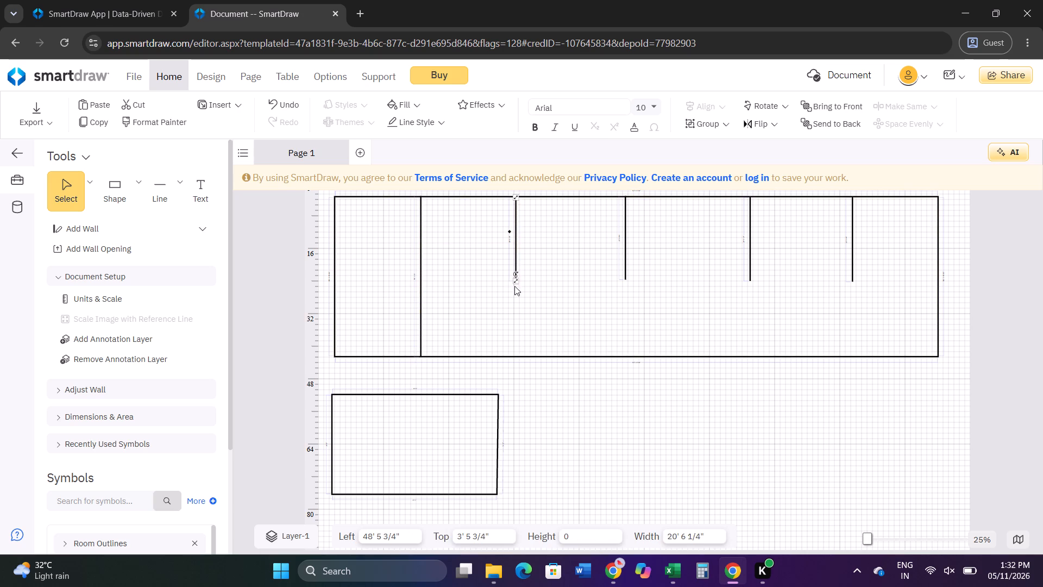
pyautogui.keyDown('ctrl'); pyautogui.scroll(3, 520, 286); pyautogui.keyUp('ctrl')
pyautogui.moveTo(506, 268); pyautogui.dragTo(492, 460)
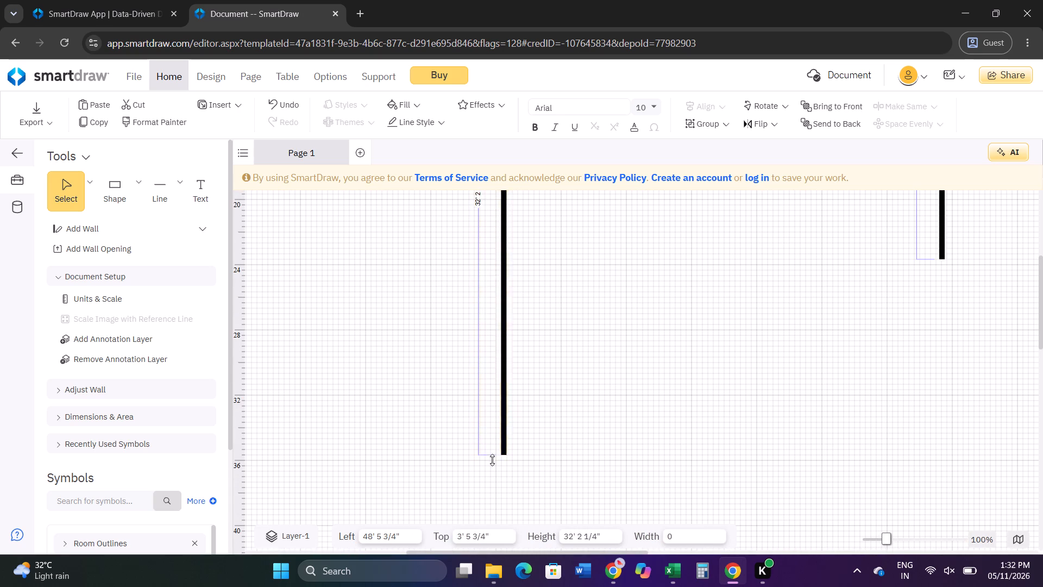
pyautogui.moveTo(492, 460); pyautogui.dragTo(492, 461)
pyautogui.scroll(-2, 487, 428)
pyautogui.moveTo(500, 327); pyautogui.dragTo(498, 422)
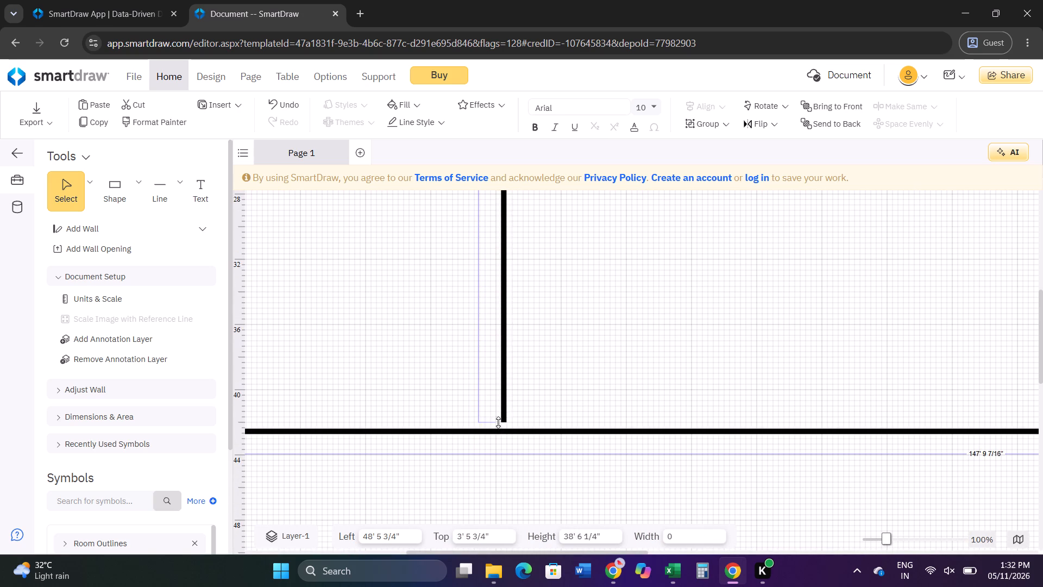
pyautogui.moveTo(498, 422); pyautogui.dragTo(499, 430)
pyautogui.keyDown('ctrl'); pyautogui.scroll(3, 876, 332); pyautogui.keyUp('ctrl')
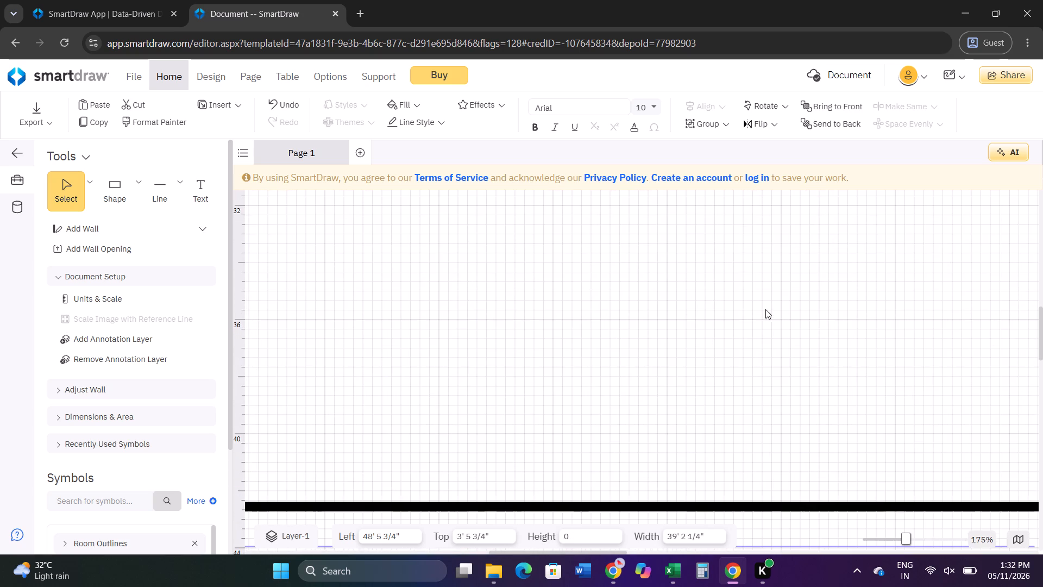
# Extend the third interior wall down to the outline's bottom wall, keeping it vertical at a length of about 39'.
pyautogui.scroll(-2, 643, 319)
pyautogui.scroll(10, 601, 332)
pyautogui.keyDown('ctrl'); pyautogui.scroll(-3, 721, 324); pyautogui.keyUp('ctrl')
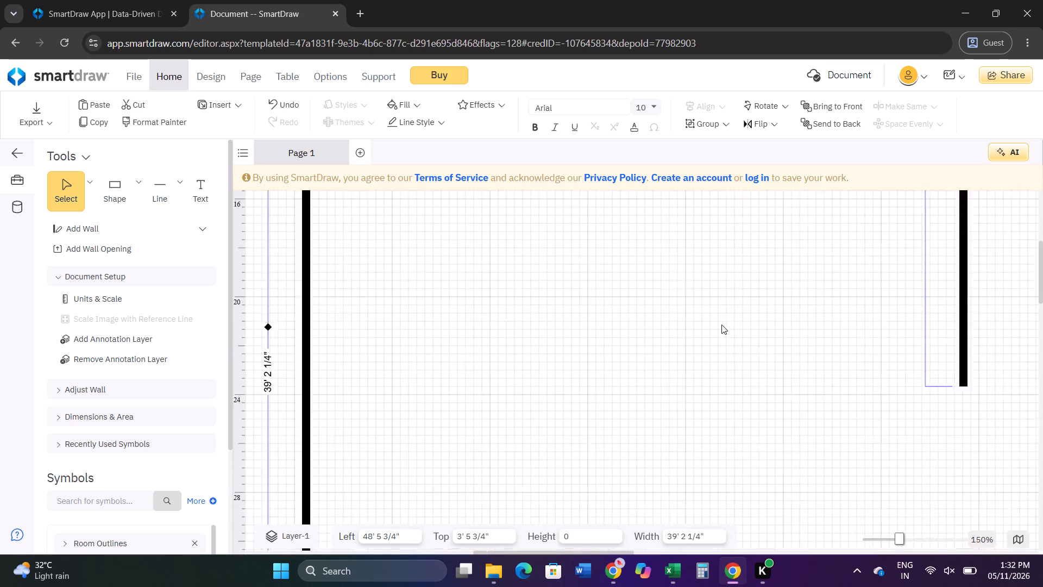
pyautogui.scroll(-2, 810, 352)
pyautogui.keyDown('ctrl'); pyautogui.scroll(-1, 814, 353); pyautogui.keyUp('ctrl')
pyautogui.keyDown('ctrl'); pyautogui.scroll(-1, 870, 360); pyautogui.keyUp('ctrl')
pyautogui.scroll(-2, 843, 372)
pyautogui.click(627, 276)
pyautogui.click(629, 270)
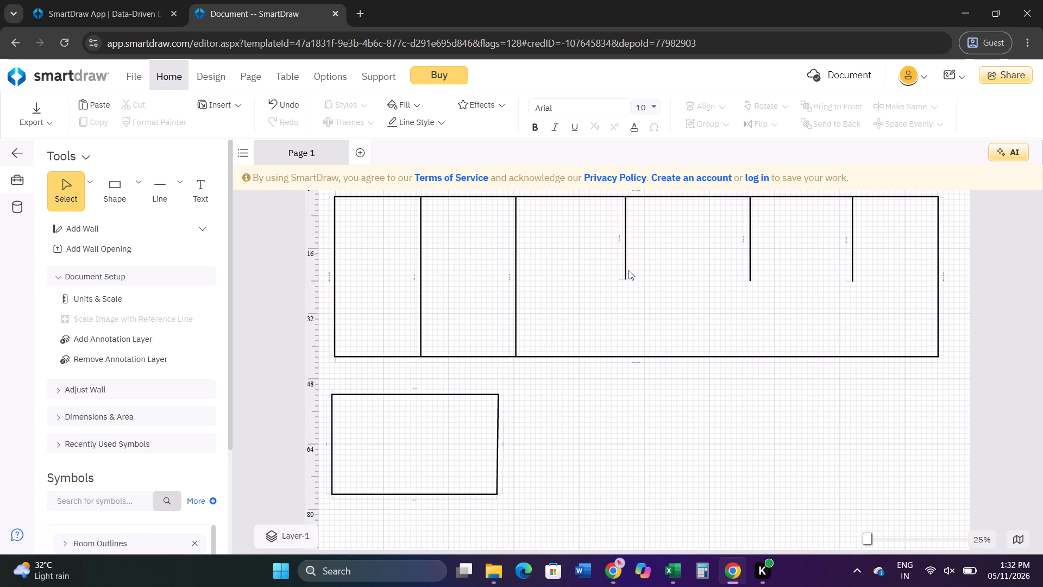
pyautogui.doubleClick(623, 276)
pyautogui.moveTo(627, 282); pyautogui.dragTo(619, 357)
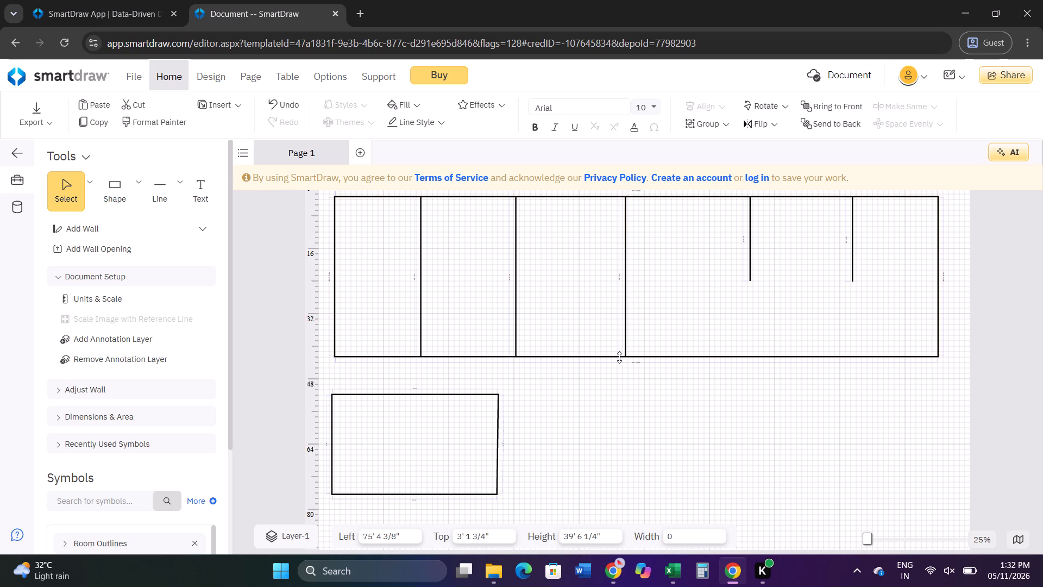
pyautogui.moveTo(619, 357); pyautogui.dragTo(619, 358)
# Extend the fourth and fifth interior walls down to the outline's bottom wall, with the fourth about 39' 2" long.
pyautogui.click(749, 272)
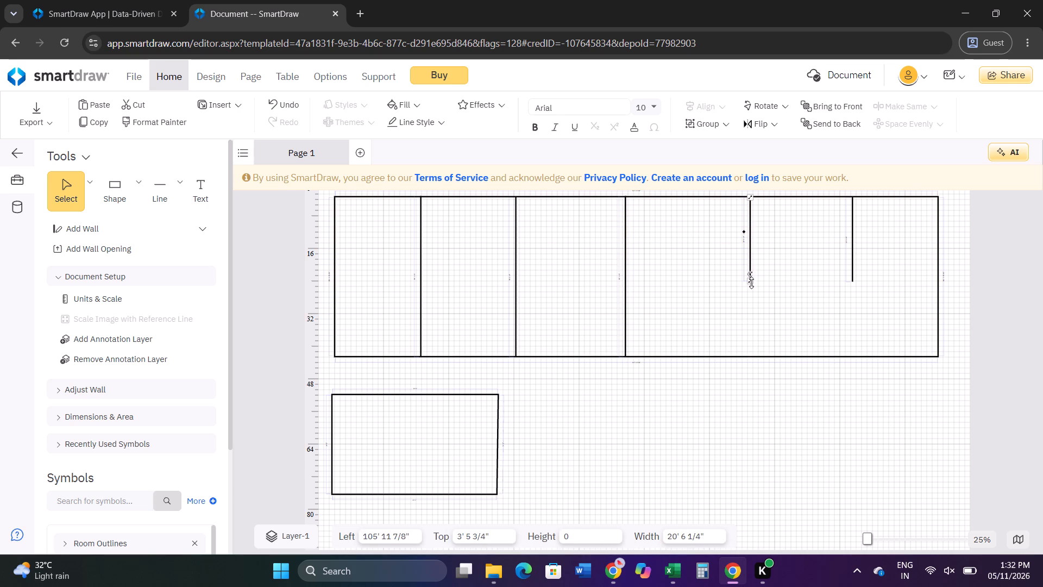
pyautogui.moveTo(751, 283); pyautogui.dragTo(750, 359)
pyautogui.doubleClick(850, 279)
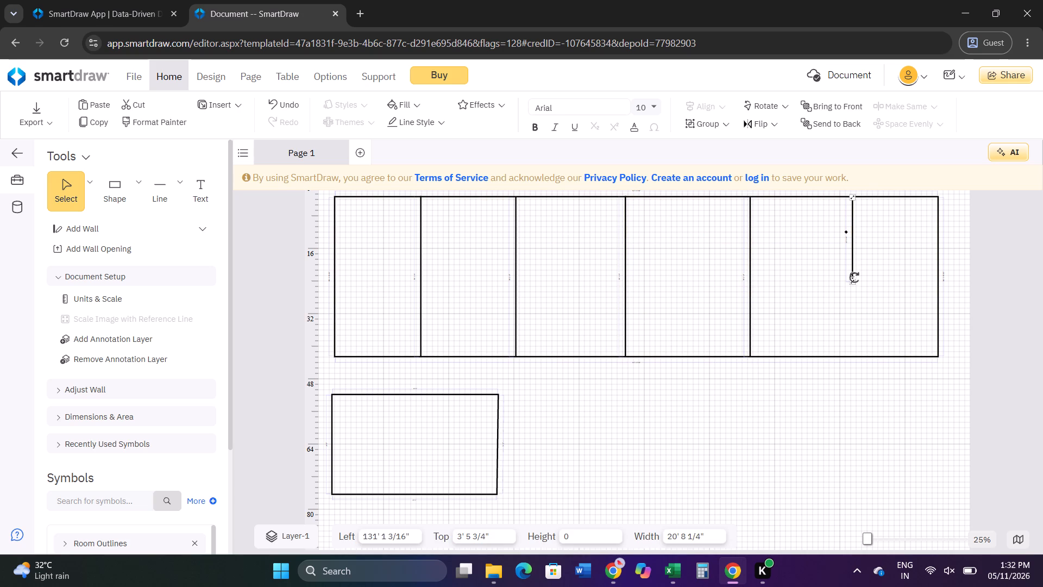
pyautogui.moveTo(854, 281); pyautogui.dragTo(852, 357)
# Widen the room row's outer outline to the right, to a width of about 153' 4".
pyautogui.click(939, 260)
pyautogui.click(937, 265)
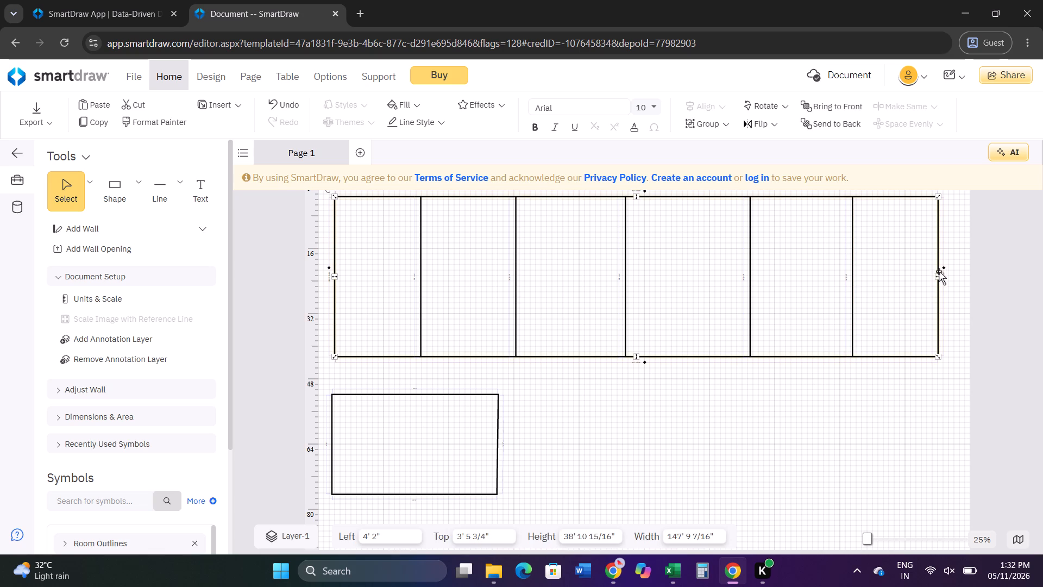
pyautogui.moveTo(939, 277); pyautogui.dragTo(960, 278)
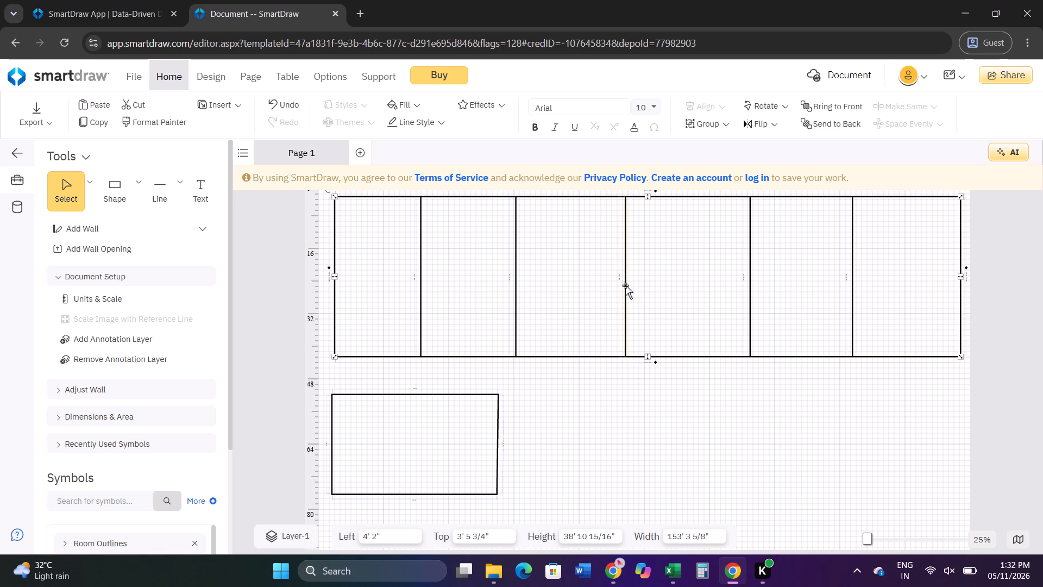
# Square up the lower-right corner of the large separate room so its right wall is vertical.
pyautogui.keyDown('ctrl'); pyautogui.scroll(2, 407, 311); pyautogui.keyUp('ctrl')
pyautogui.scroll(2, 391, 327)
pyautogui.keyDown('ctrl'); pyautogui.scroll(-1, 393, 328); pyautogui.keyUp('ctrl')
pyautogui.scroll(-3, 530, 318)
pyautogui.scroll(-2, 653, 332)
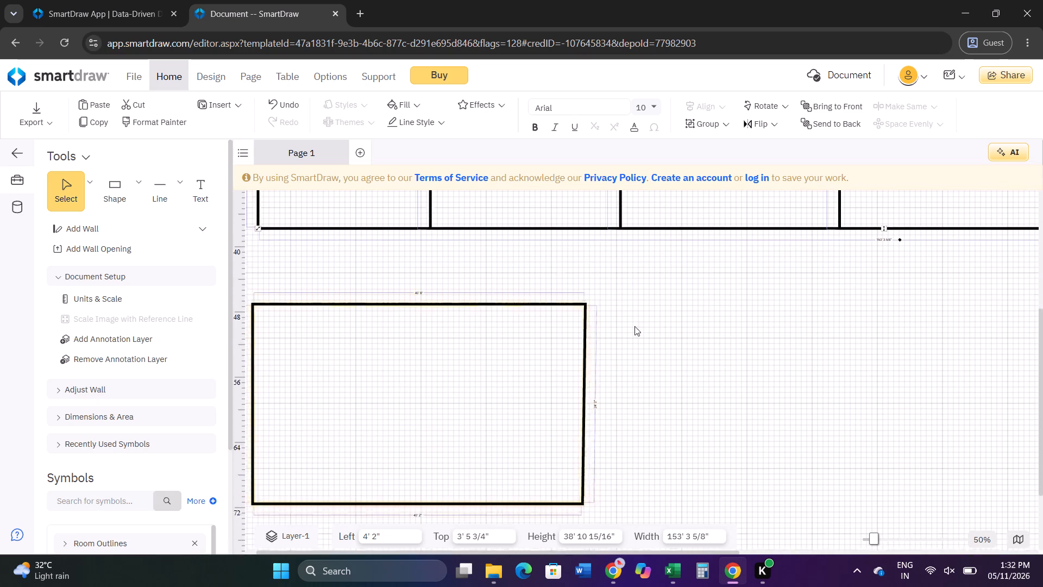
pyautogui.scroll(2, 412, 355)
pyautogui.scroll(-2, 505, 420)
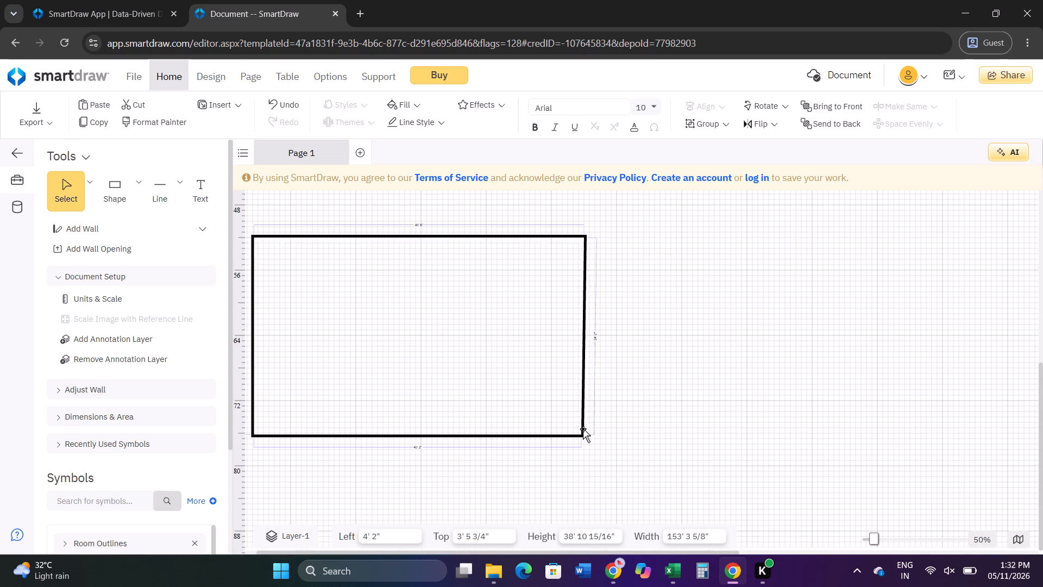
pyautogui.click(583, 429)
pyautogui.click(582, 436)
pyautogui.click(717, 361)
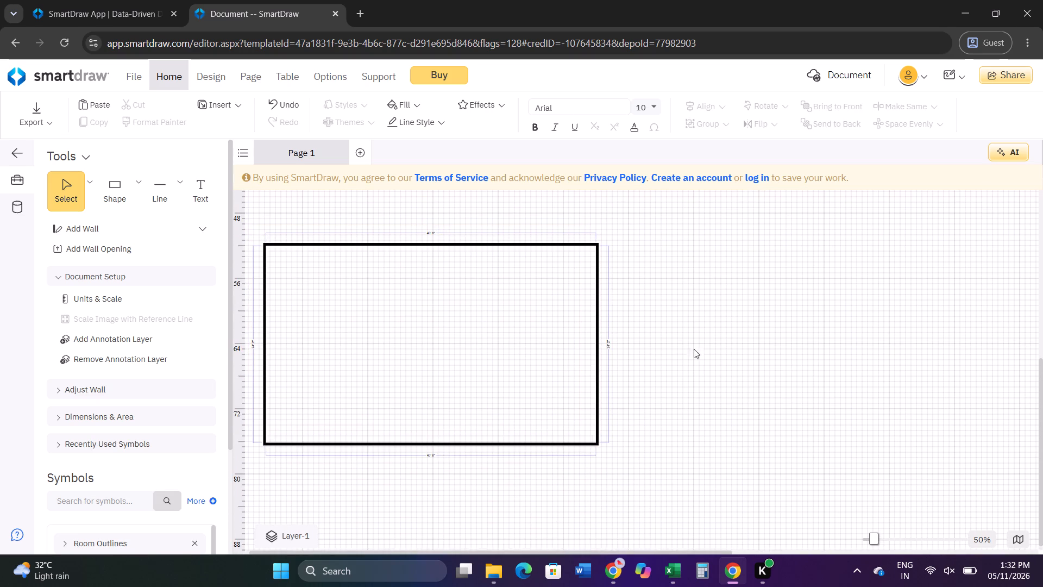
# Add a 28" door from the Doors & Windows symbols inside the first room, near its lower-right corner.
pyautogui.scroll(4, 690, 347)
pyautogui.scroll(-3, 121, 390)
pyautogui.scroll(1, 105, 432)
pyautogui.scroll(-2, 105, 432)
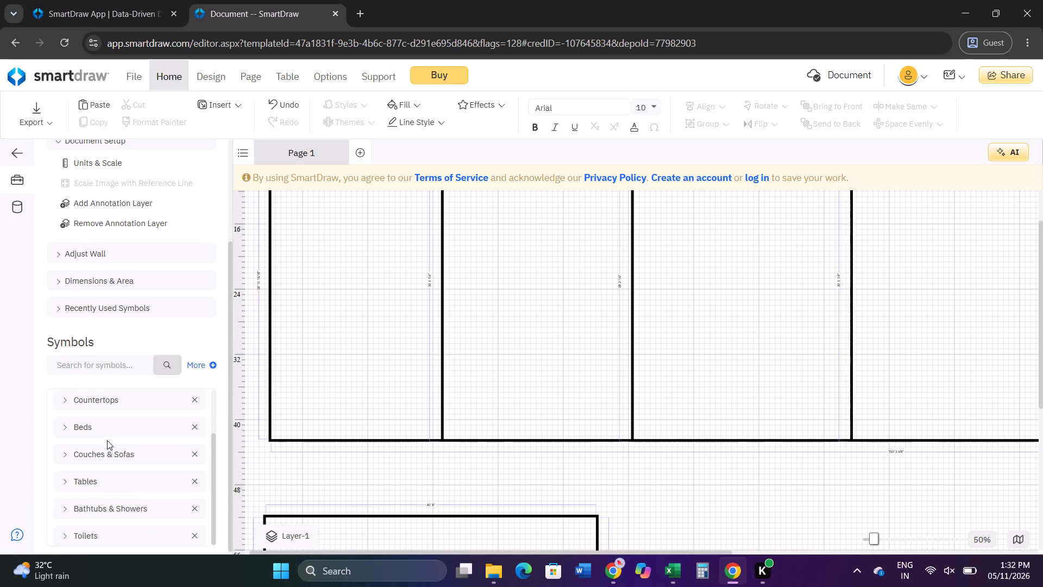
pyautogui.scroll(-2, 107, 440)
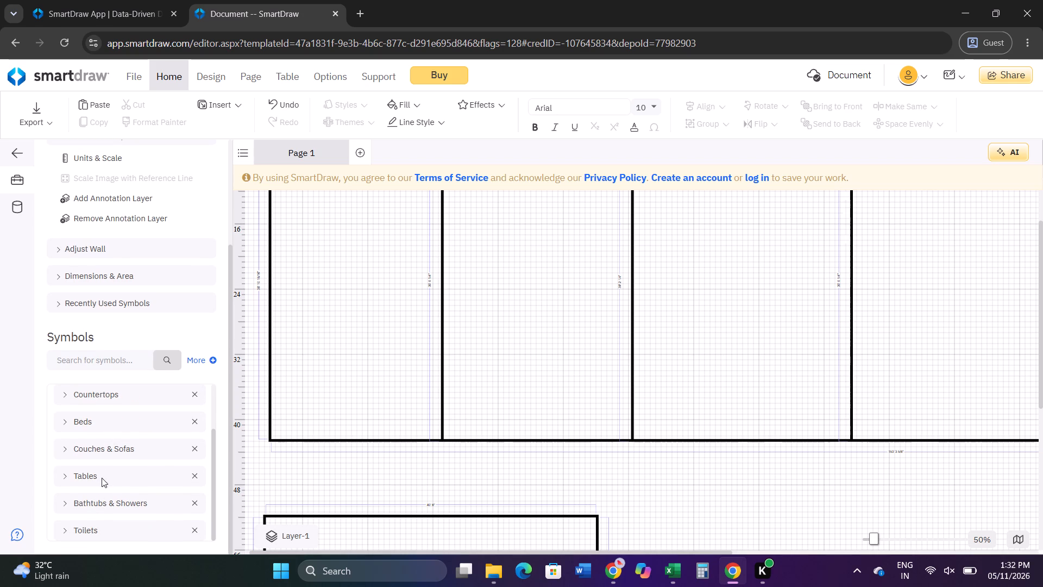
pyautogui.scroll(1, 103, 457)
pyautogui.click(112, 438)
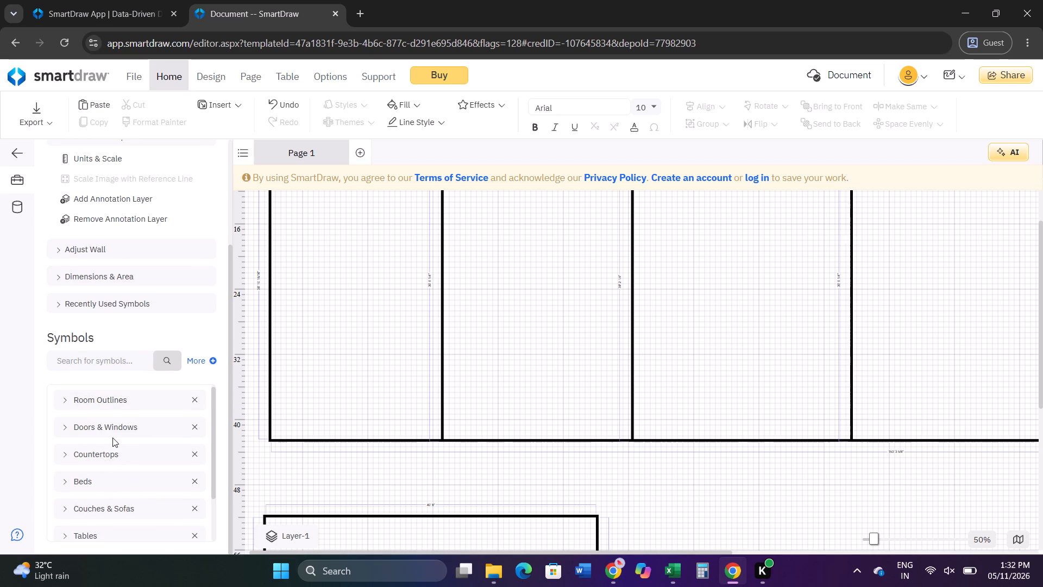
pyautogui.click(114, 433)
pyautogui.moveTo(79, 464); pyautogui.dragTo(185, 464)
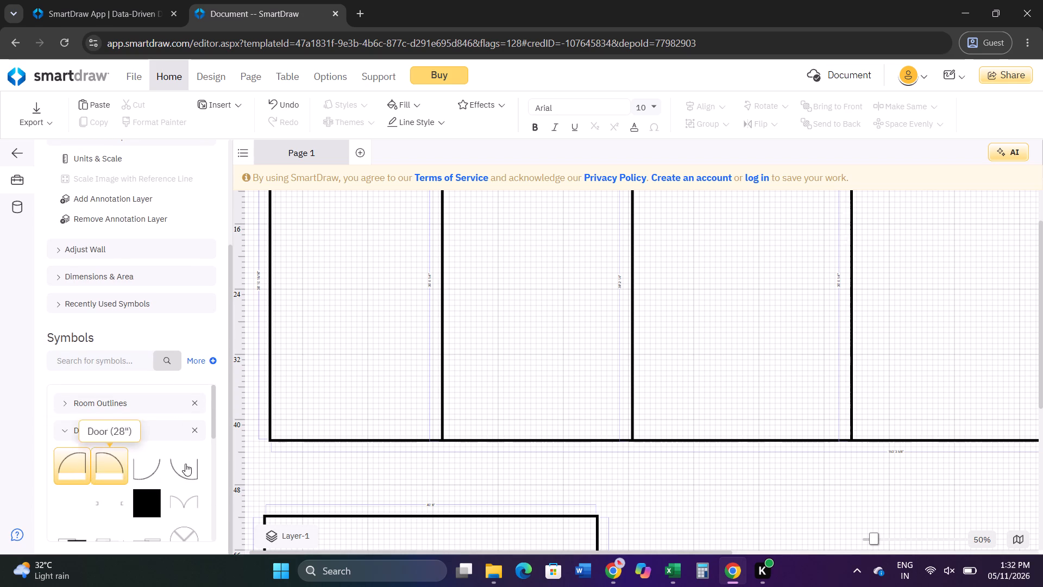
pyautogui.moveTo(185, 464); pyautogui.dragTo(384, 411)
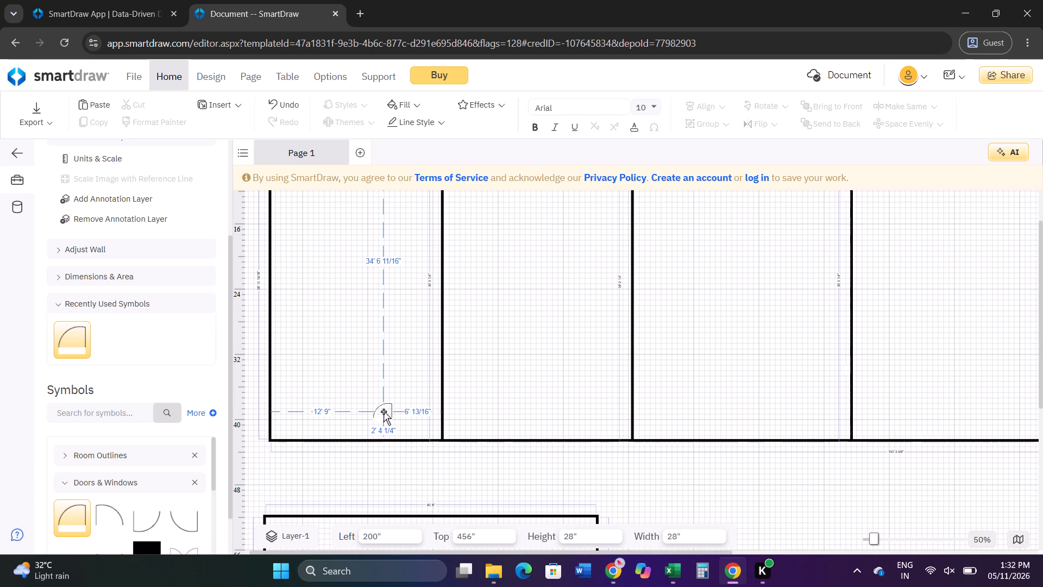
# Enlarge the door to 60" by 60" and set it into the first room's bottom wall, against the first interior wall.
pyautogui.keyDown('ctrl'); pyautogui.scroll(3, 395, 396); pyautogui.keyUp('ctrl')
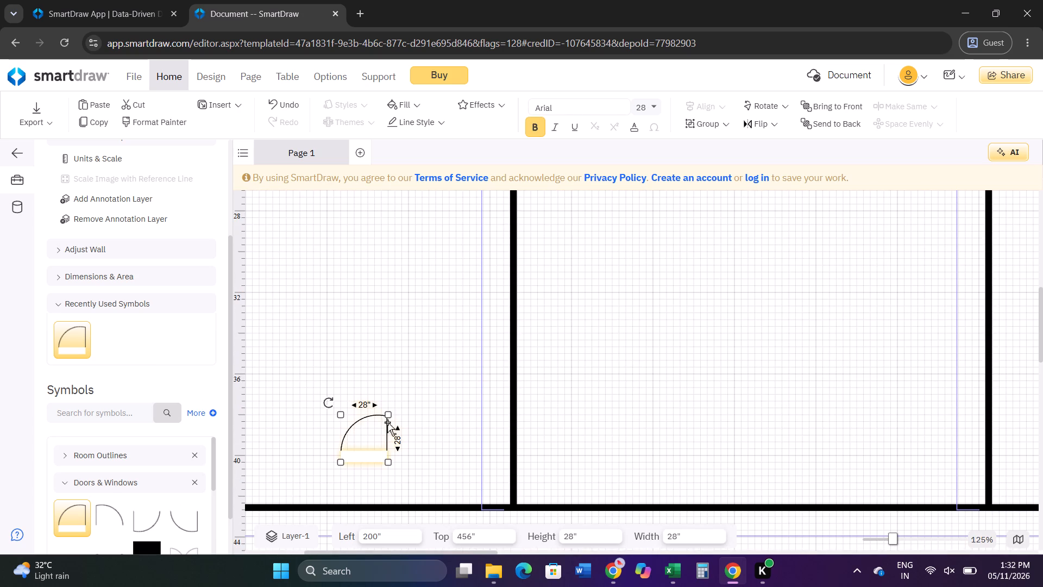
pyautogui.click(390, 410)
pyautogui.click(380, 423)
pyautogui.moveTo(389, 413); pyautogui.dragTo(389, 413)
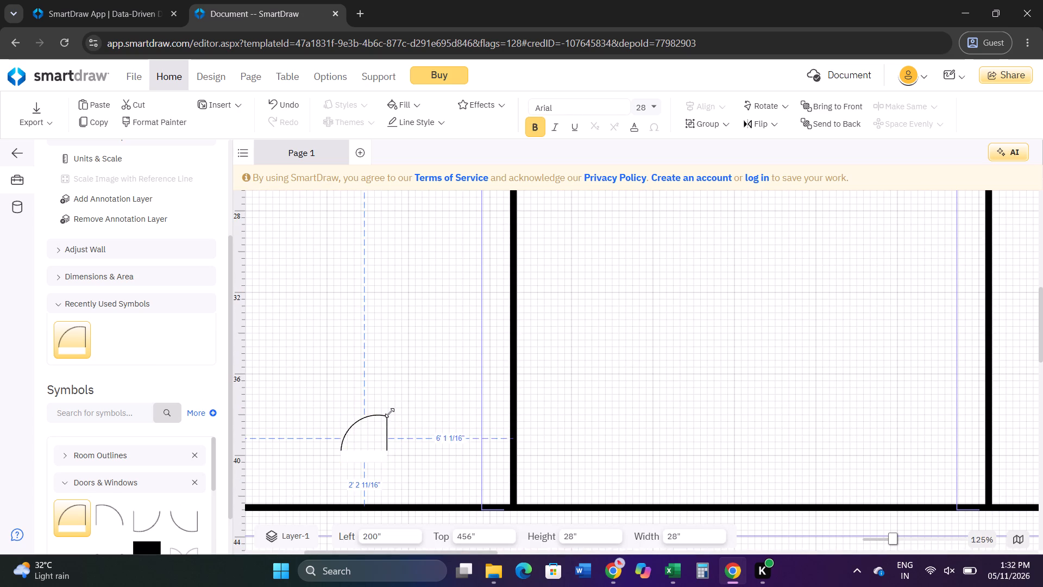
pyautogui.moveTo(389, 413); pyautogui.dragTo(441, 364)
pyautogui.moveTo(407, 448); pyautogui.dragTo(475, 494)
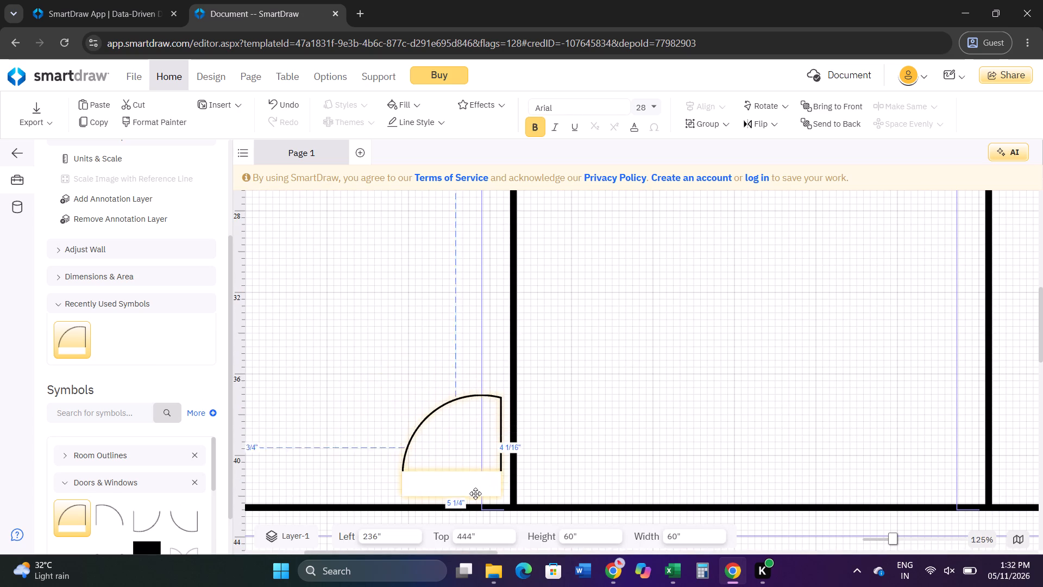
pyautogui.moveTo(475, 494); pyautogui.dragTo(477, 496)
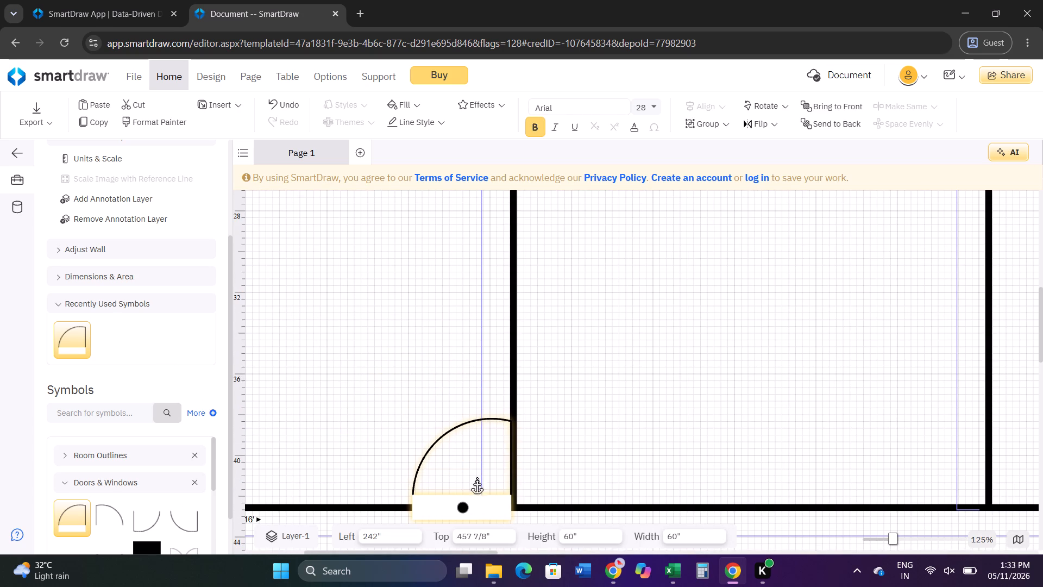
# Copy the 60" door into the second room's bottom wall against the second interior wall, at a left offset of 522".
pyautogui.scroll(-1, 567, 370)
pyautogui.hotkey('ctrl', 'c')
pyautogui.hotkey('ctrl', 'v')
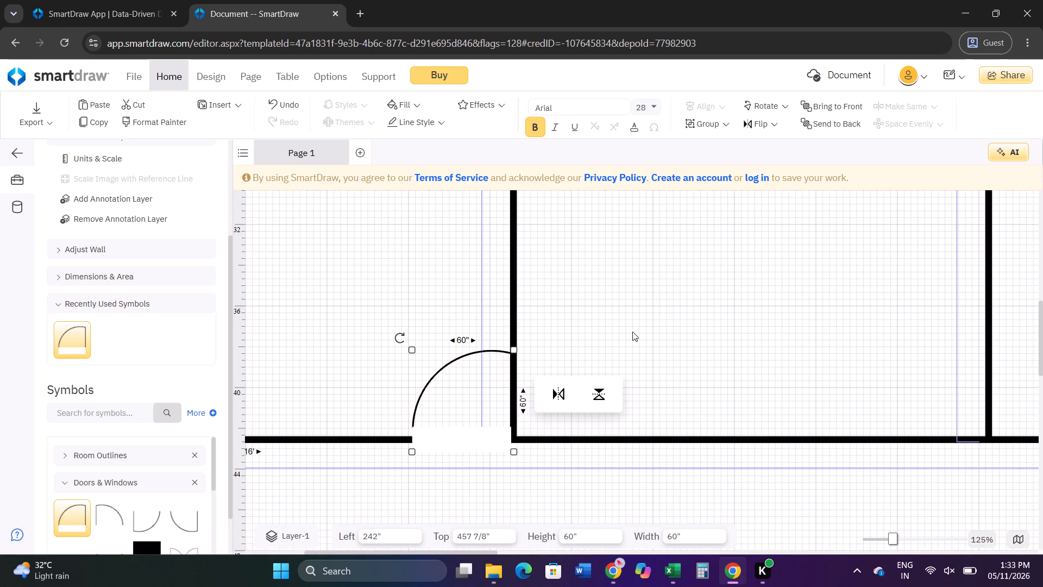
pyautogui.moveTo(375, 285); pyautogui.dragTo(953, 387)
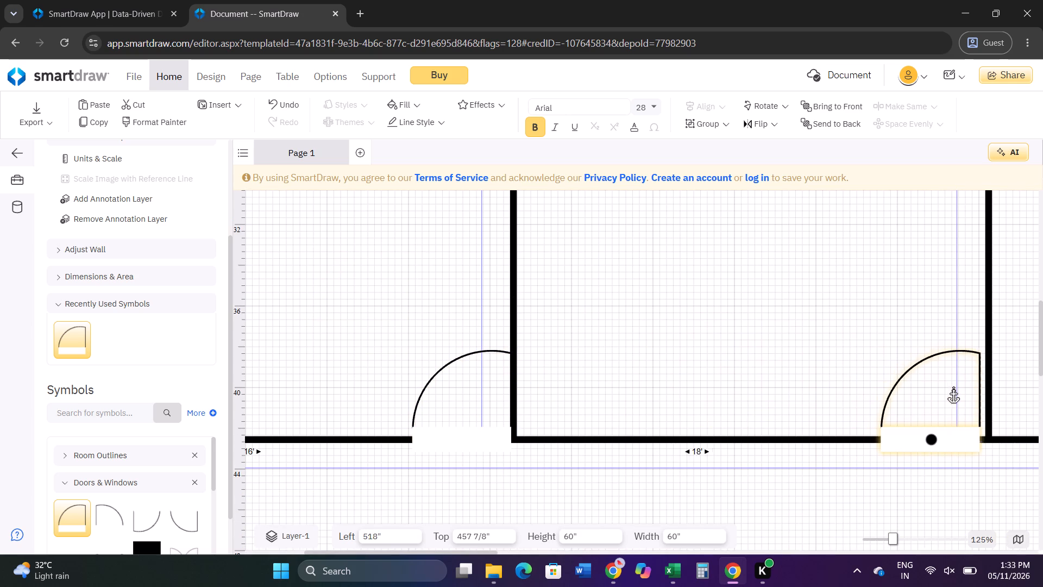
pyautogui.moveTo(953, 387); pyautogui.dragTo(946, 386)
# Paste another 60" door into the third room's bottom wall, flush against the third interior wall with 22' of wall before it.
pyautogui.keyDown('ctrl'); pyautogui.scroll(-2, 699, 391); pyautogui.keyUp('ctrl')
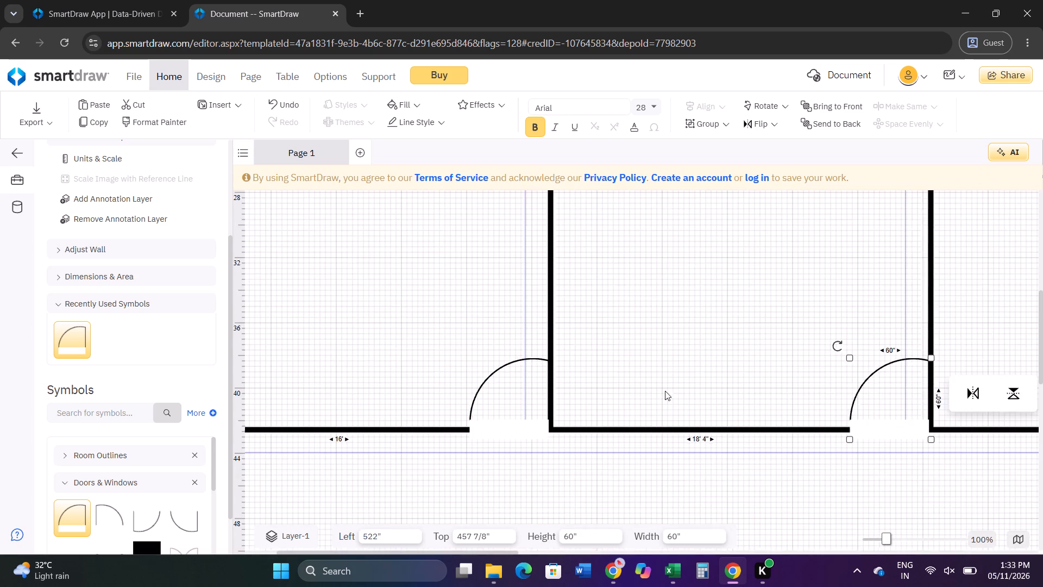
pyautogui.keyDown('ctrl'); pyautogui.scroll(-1, 617, 380); pyautogui.keyUp('ctrl')
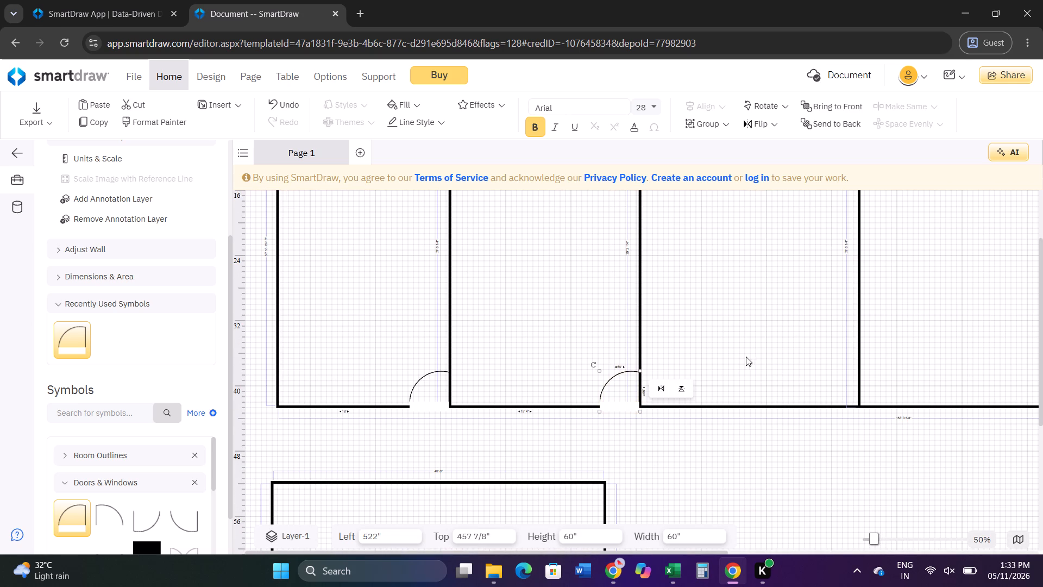
pyautogui.hotkey('ctrl', 'v')
pyautogui.moveTo(338, 255); pyautogui.dragTo(844, 380)
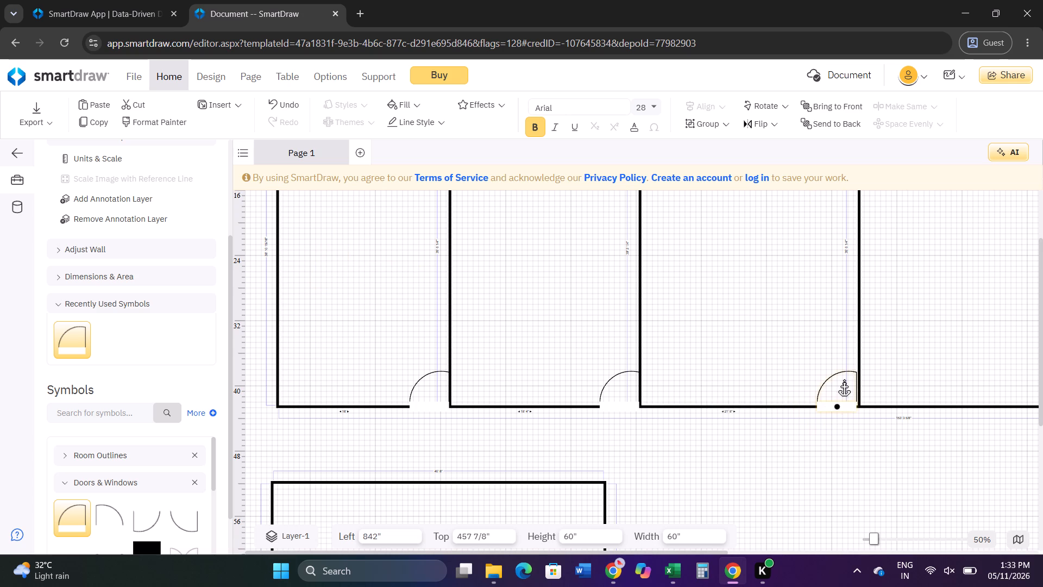
pyautogui.moveTo(844, 380); pyautogui.dragTo(845, 376)
pyautogui.moveTo(845, 376); pyautogui.dragTo(844, 376)
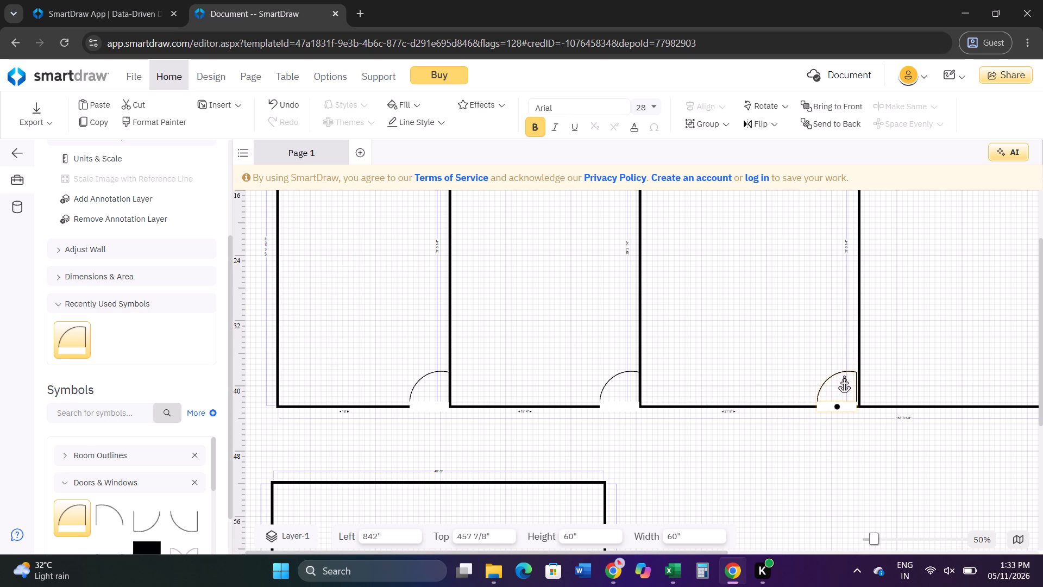
pyautogui.moveTo(844, 376); pyautogui.dragTo(845, 376)
pyautogui.click(900, 347)
pyautogui.keyDown('ctrl'); pyautogui.scroll(2, 877, 374); pyautogui.keyUp('ctrl')
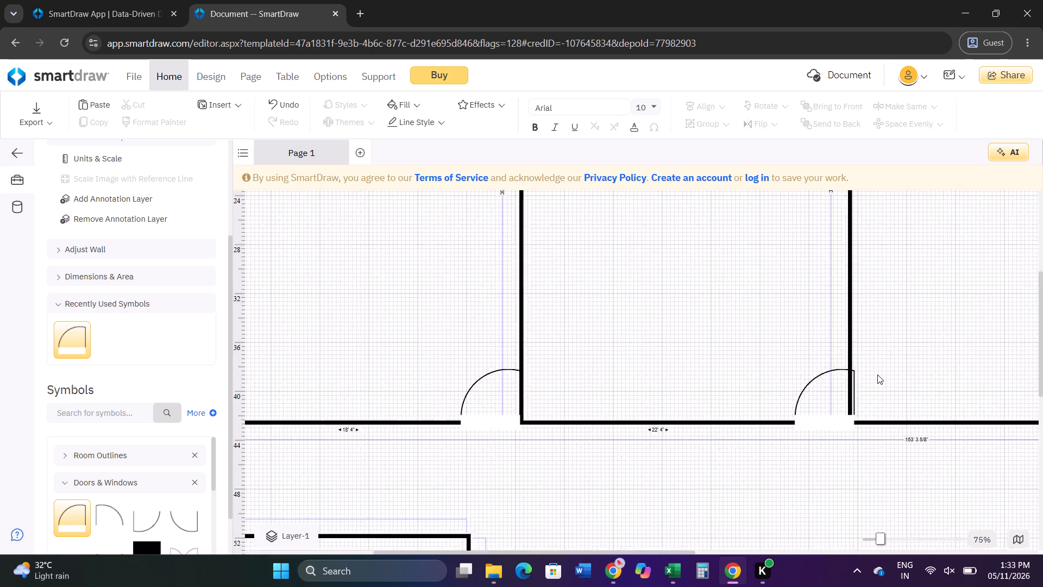
pyautogui.moveTo(820, 438); pyautogui.dragTo(821, 428)
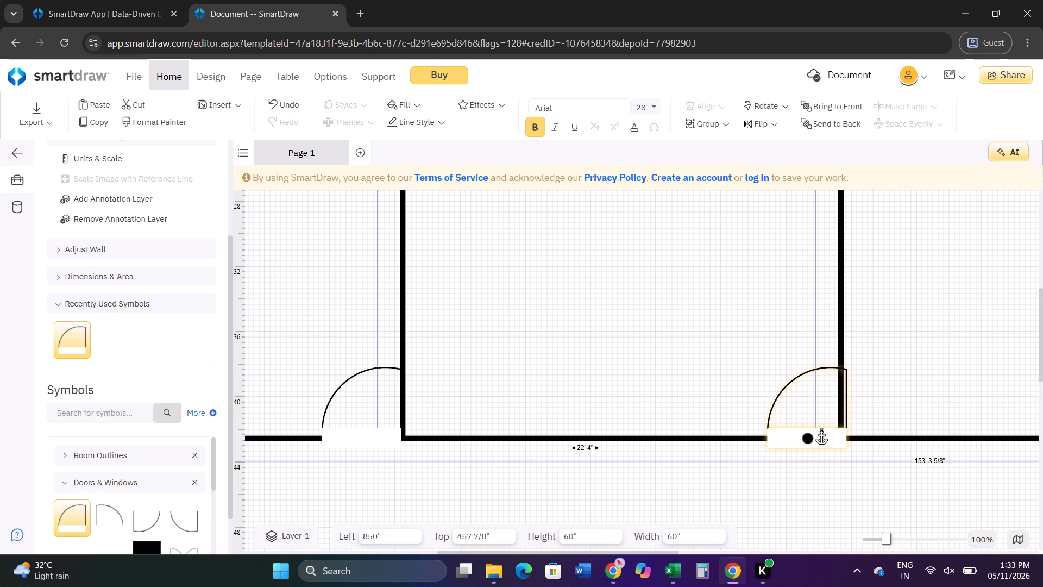
pyautogui.moveTo(821, 428); pyautogui.dragTo(814, 427)
pyautogui.click(692, 314)
# Paste another 60" door into the fourth room's bottom wall against the fourth interior wall, at a left offset of 1214".
pyautogui.keyDown('ctrl'); pyautogui.scroll(-1, 688, 315); pyautogui.keyUp('ctrl')
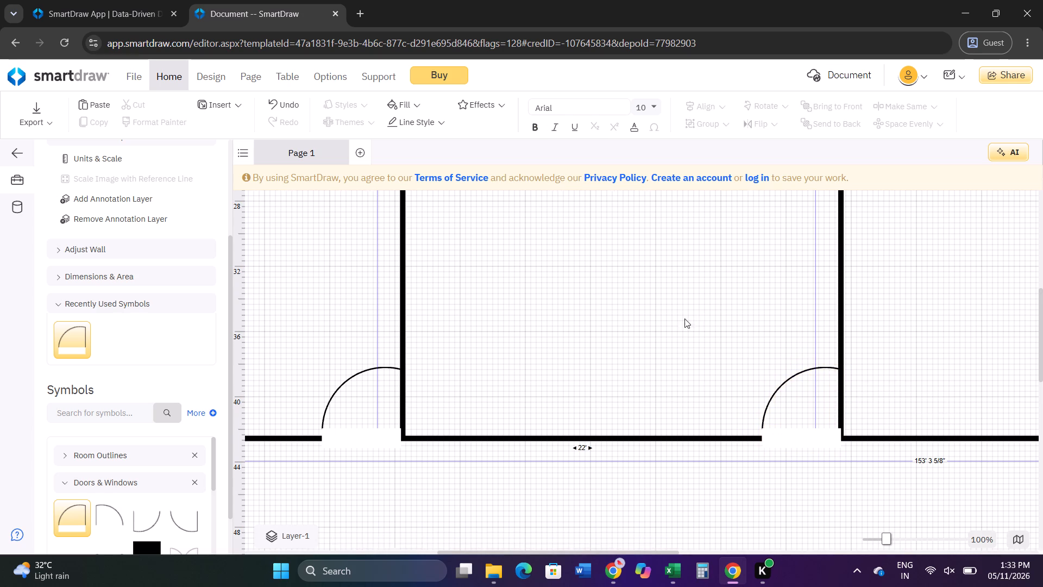
pyautogui.keyDown('ctrl'); pyautogui.scroll(-2, 684, 319); pyautogui.keyUp('ctrl')
pyautogui.hotkey('ctrl', 'v')
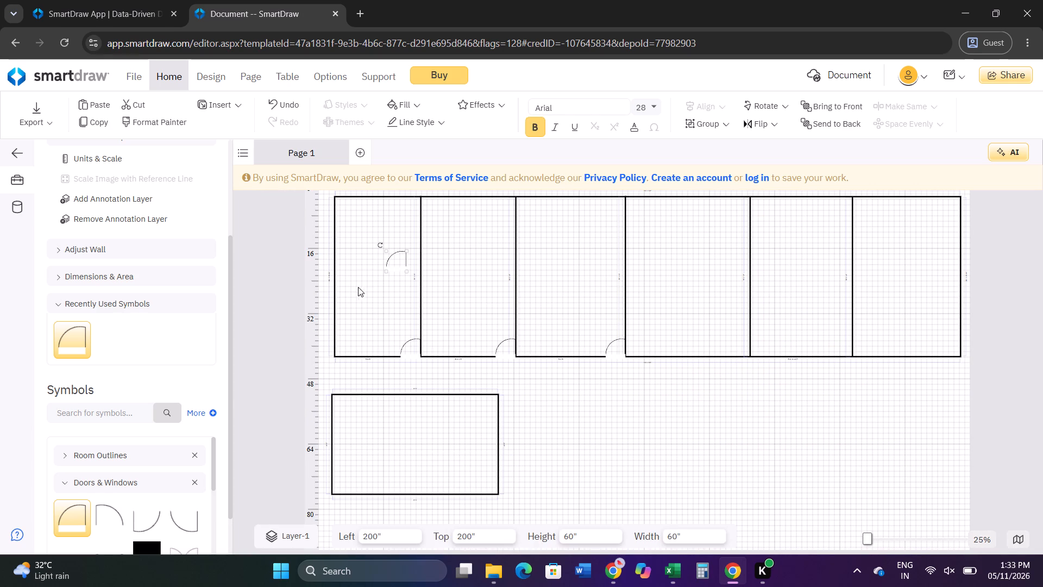
pyautogui.moveTo(398, 260); pyautogui.dragTo(740, 344)
pyautogui.moveTo(740, 344); pyautogui.dragTo(742, 342)
pyautogui.keyDown('ctrl'); pyautogui.scroll(3, 762, 337); pyautogui.keyUp('ctrl')
pyautogui.moveTo(667, 385); pyautogui.dragTo(667, 399)
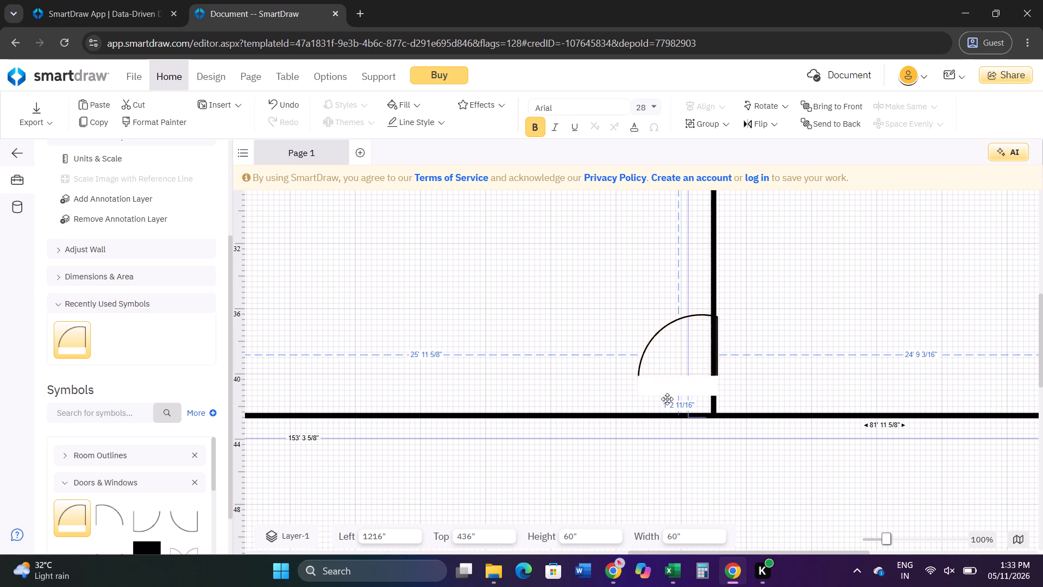
pyautogui.moveTo(667, 399); pyautogui.dragTo(662, 407)
# Paste another 60" door into the fifth room's bottom wall against the fifth interior wall, at a left offset of 1514".
pyautogui.keyDown('ctrl'); pyautogui.scroll(-1, 824, 289); pyautogui.keyUp('ctrl')
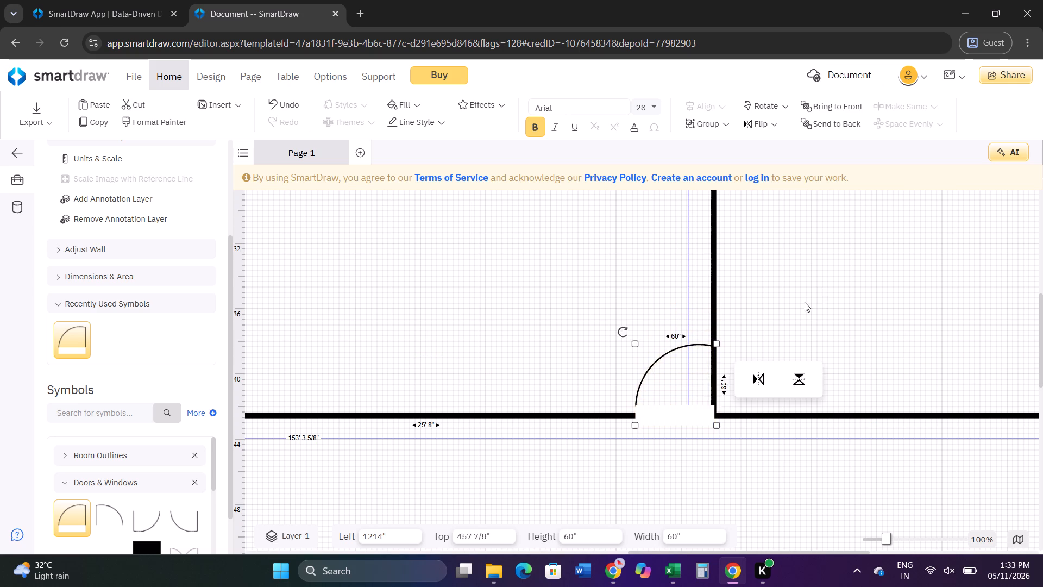
pyautogui.keyDown('ctrl'); pyautogui.scroll(-2, 647, 326); pyautogui.keyUp('ctrl')
pyautogui.hotkey('ctrl', 'v')
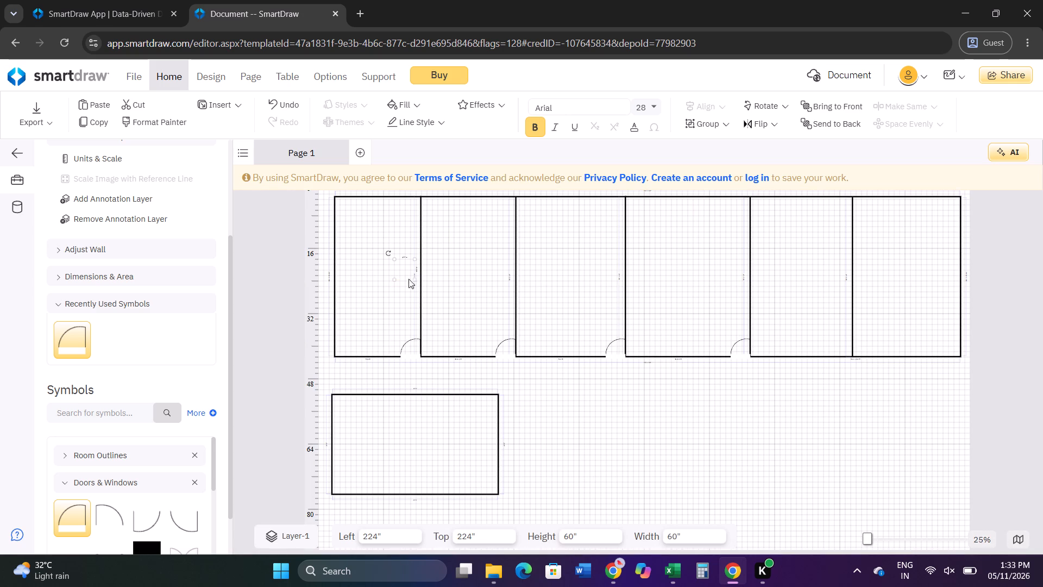
pyautogui.moveTo(398, 266); pyautogui.dragTo(802, 330)
pyautogui.keyDown('ctrl'); pyautogui.scroll(4, 806, 325); pyautogui.keyUp('ctrl')
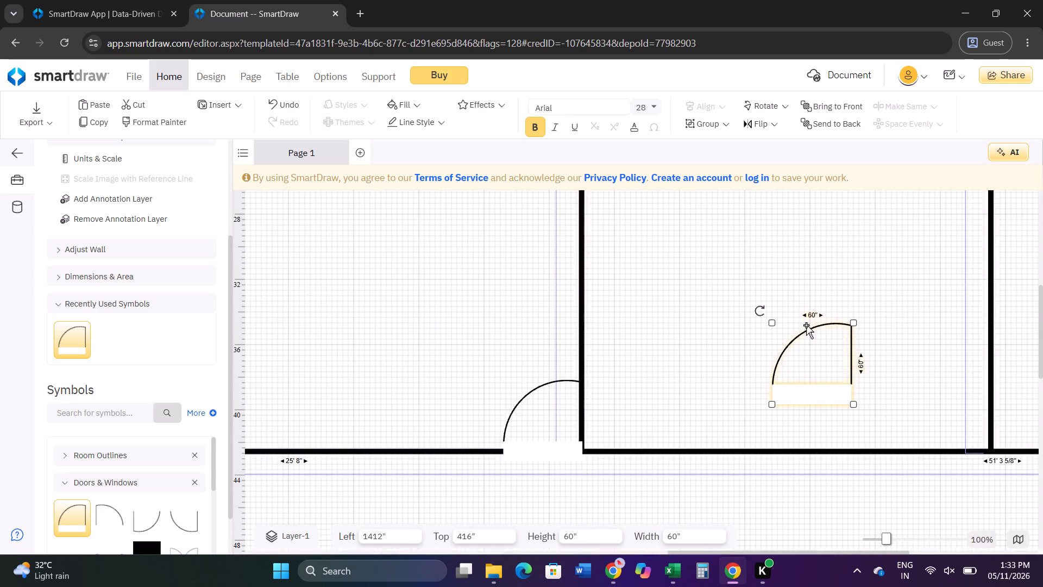
pyautogui.scroll(-1, 881, 401)
pyautogui.moveTo(815, 345); pyautogui.dragTo(953, 391)
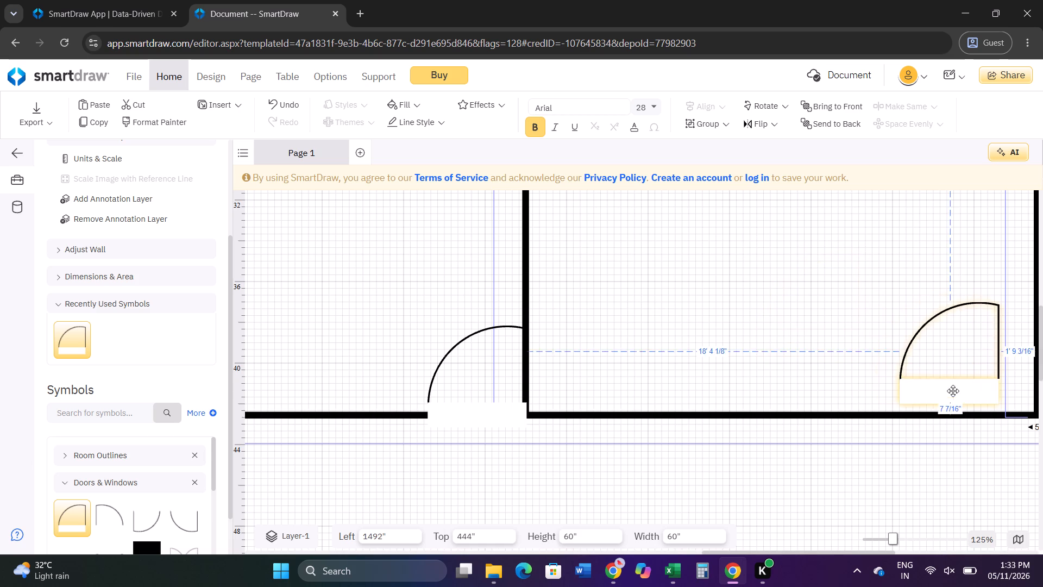
pyautogui.moveTo(953, 391); pyautogui.dragTo(991, 405)
# Paste another 60" door into the sixth room's bottom wall against the outer end wall, at a left offset of 1834".
pyautogui.keyDown('ctrl'); pyautogui.scroll(-3, 722, 321); pyautogui.keyUp('ctrl')
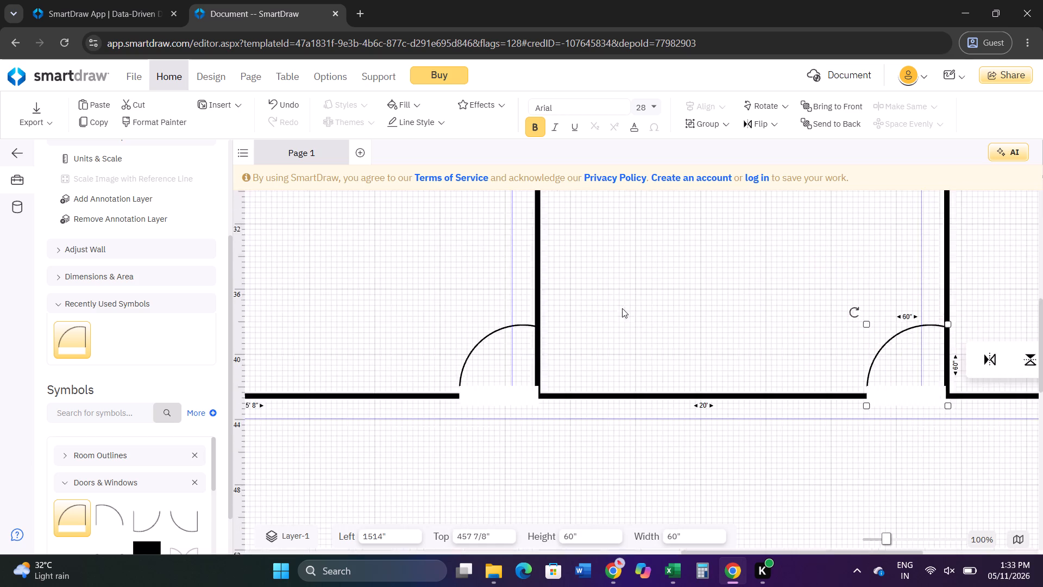
pyautogui.keyDown('ctrl'); pyautogui.scroll(-1, 914, 301); pyautogui.keyUp('ctrl')
pyautogui.keyDown('ctrl'); pyautogui.scroll(-1, 973, 302); pyautogui.keyUp('ctrl')
pyautogui.hotkey('ctrl', 'v')
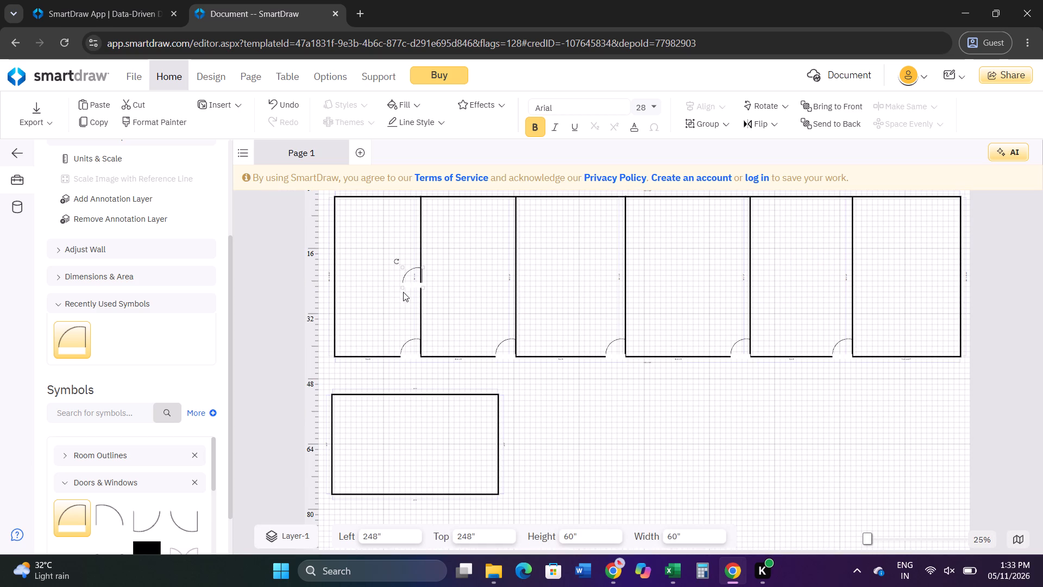
pyautogui.moveTo(418, 285); pyautogui.dragTo(933, 319)
pyautogui.keyDown('ctrl'); pyautogui.scroll(3, 959, 329); pyautogui.keyUp('ctrl')
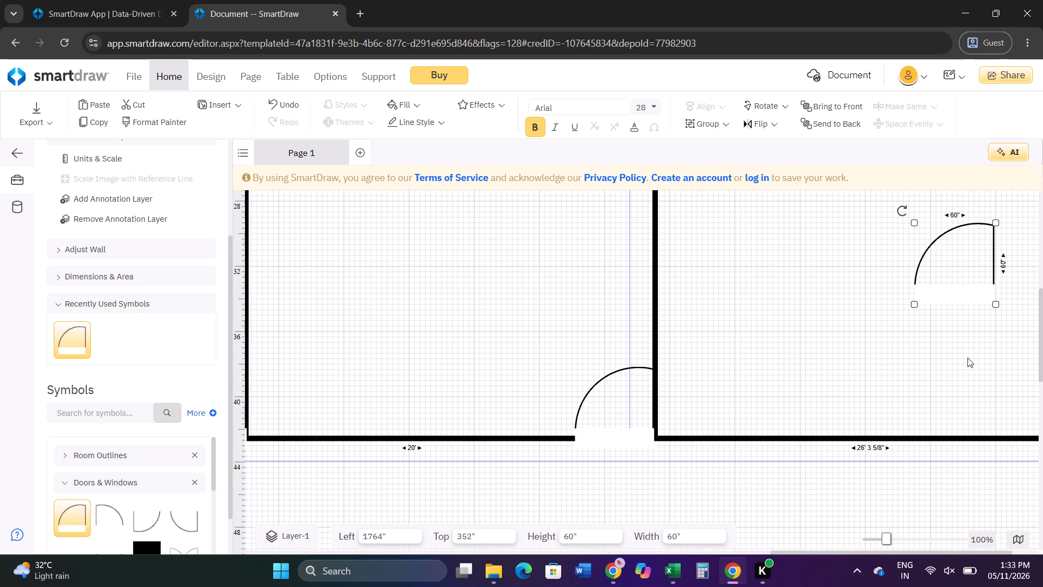
pyautogui.click(932, 551)
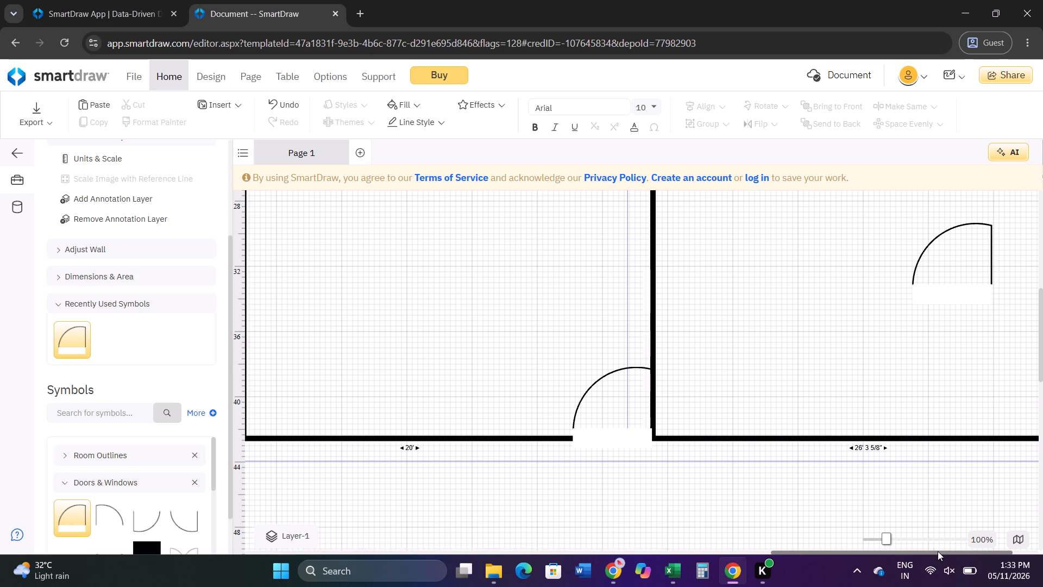
pyautogui.moveTo(945, 551); pyautogui.dragTo(1008, 542)
pyautogui.moveTo(863, 288); pyautogui.dragTo(968, 431)
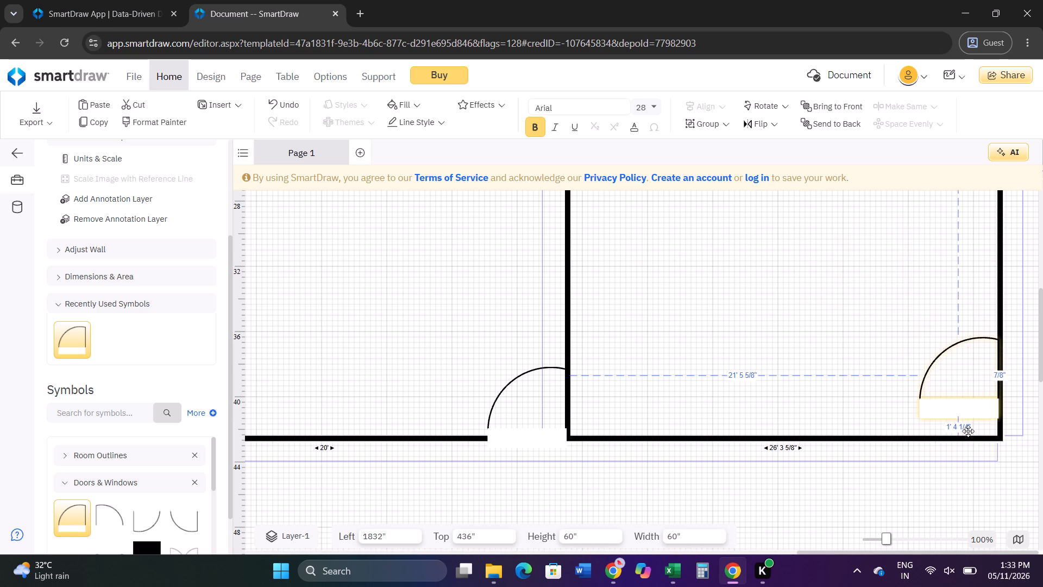
pyautogui.moveTo(968, 431); pyautogui.dragTo(961, 432)
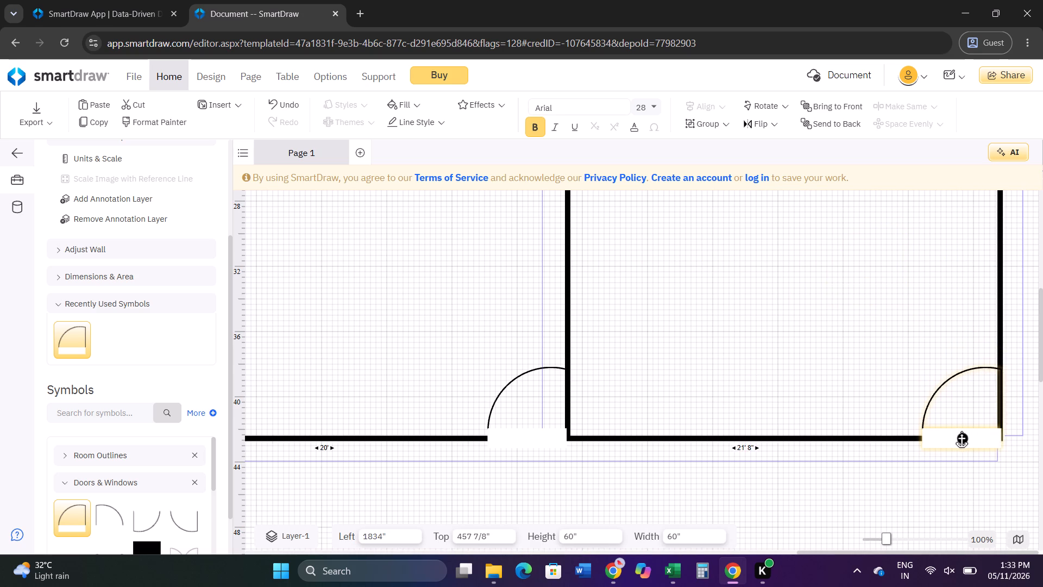
pyautogui.moveTo(961, 432); pyautogui.dragTo(962, 432)
pyautogui.click(952, 430)
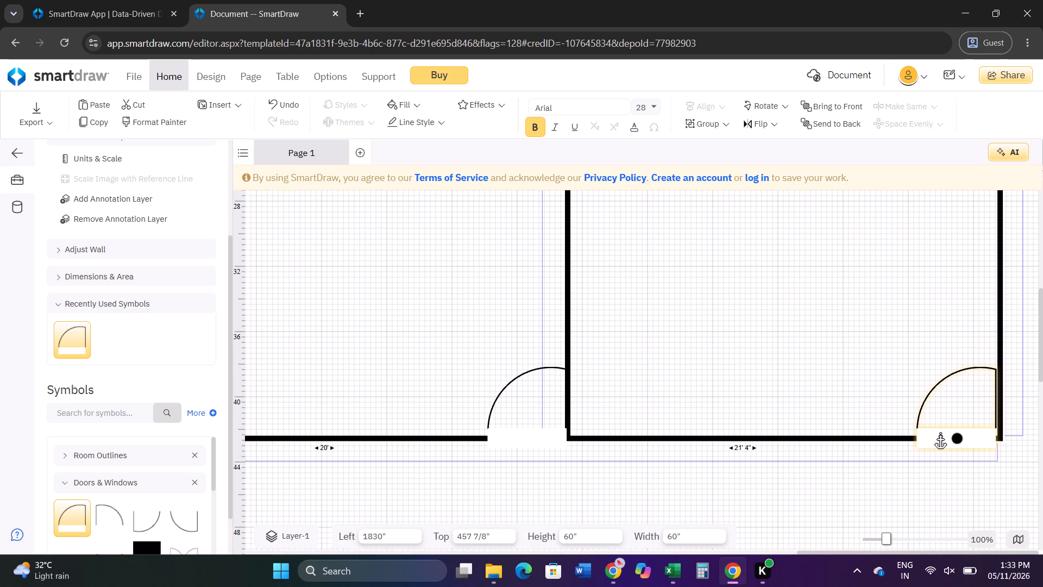
pyautogui.click(810, 330)
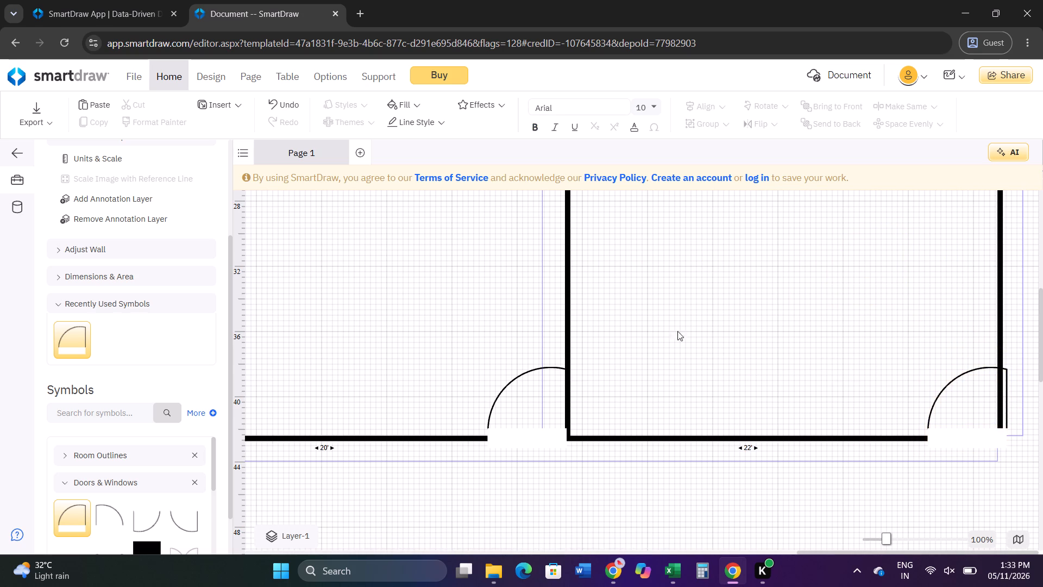
pyautogui.keyDown('ctrl'); pyautogui.scroll(-2, 670, 336); pyautogui.keyUp('ctrl')
pyautogui.click(1007, 385)
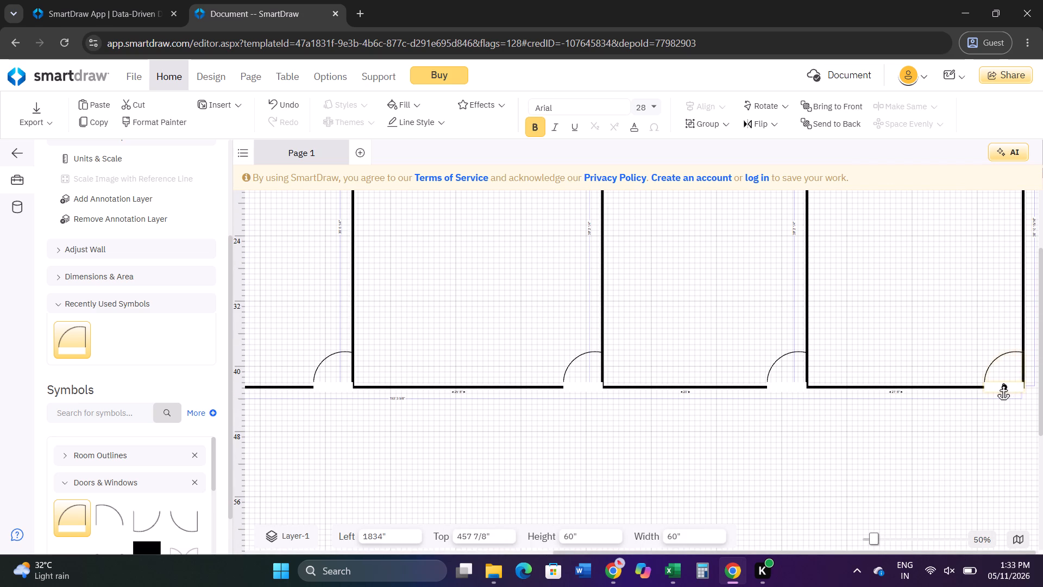
pyautogui.click(875, 293)
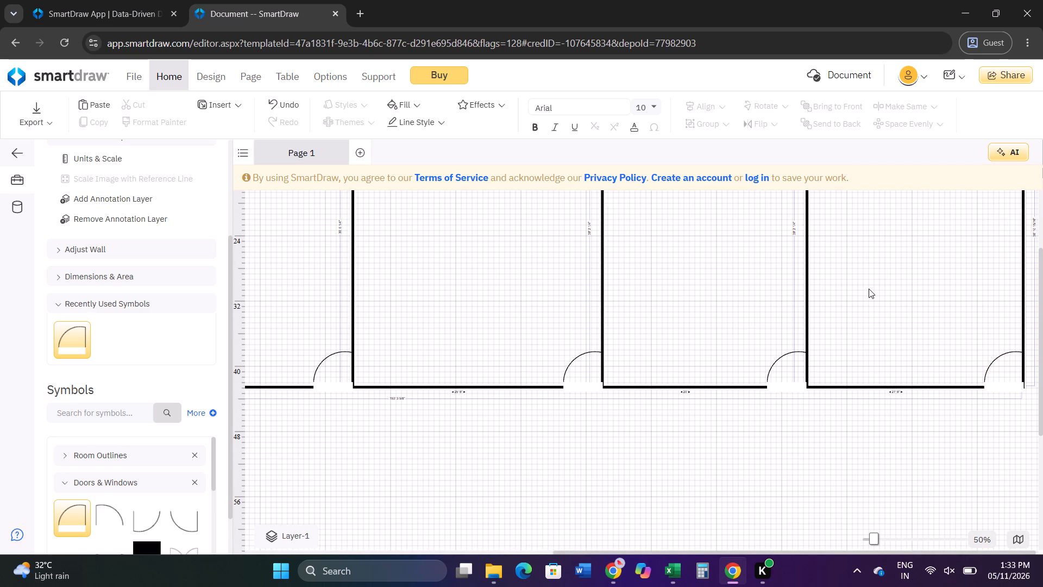
# Add a 28" door that swings downward, hinged on its left side, inside the large lower room near its top-left corner.
pyautogui.keyDown('ctrl'); pyautogui.scroll(-2, 443, 298); pyautogui.keyUp('ctrl')
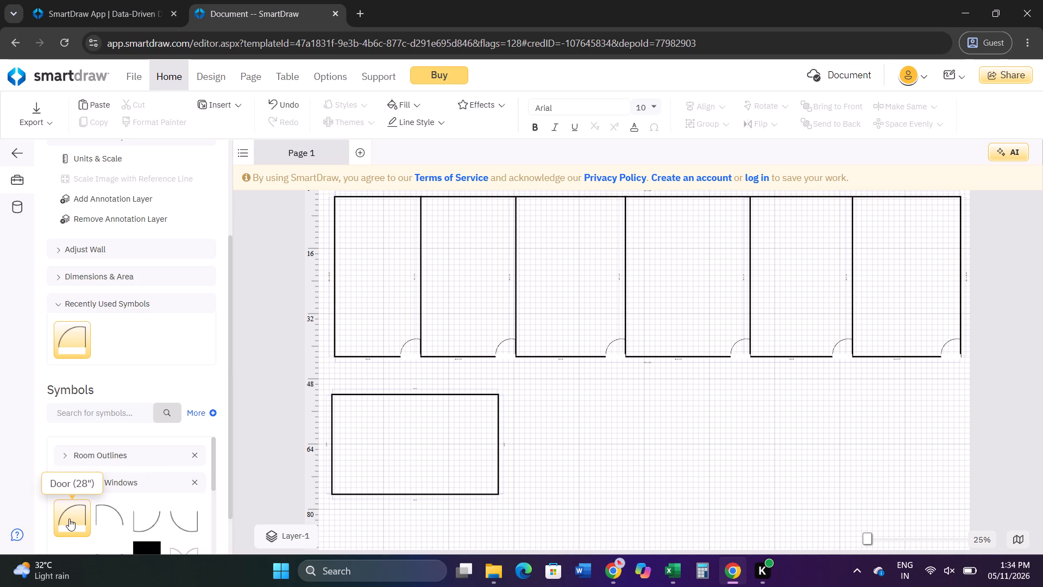
pyautogui.moveTo(152, 517); pyautogui.dragTo(349, 410)
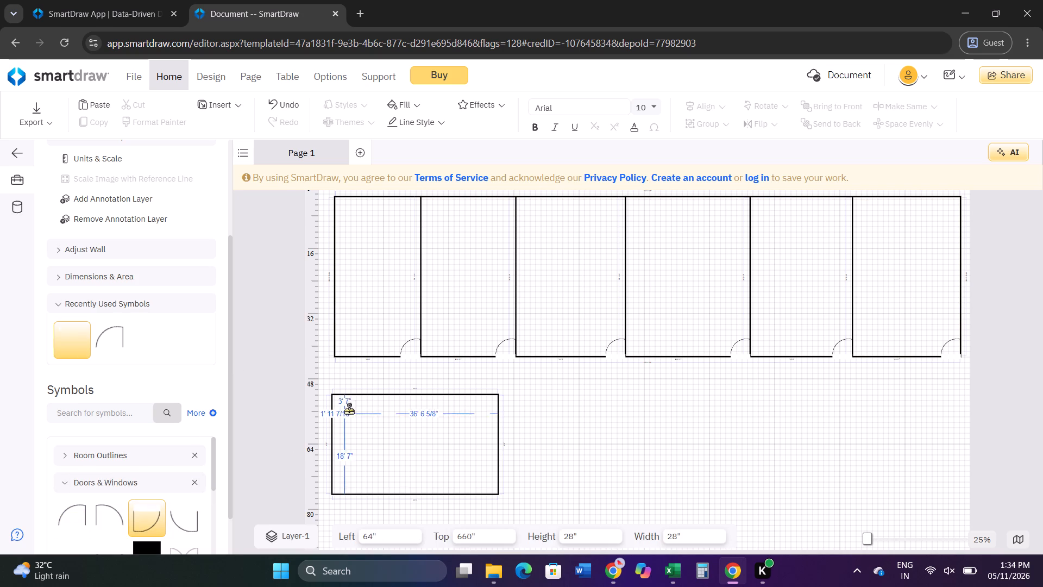
pyautogui.moveTo(349, 410); pyautogui.dragTo(354, 413)
pyautogui.keyDown('ctrl'); pyautogui.scroll(3, 381, 436); pyautogui.keyUp('ctrl')
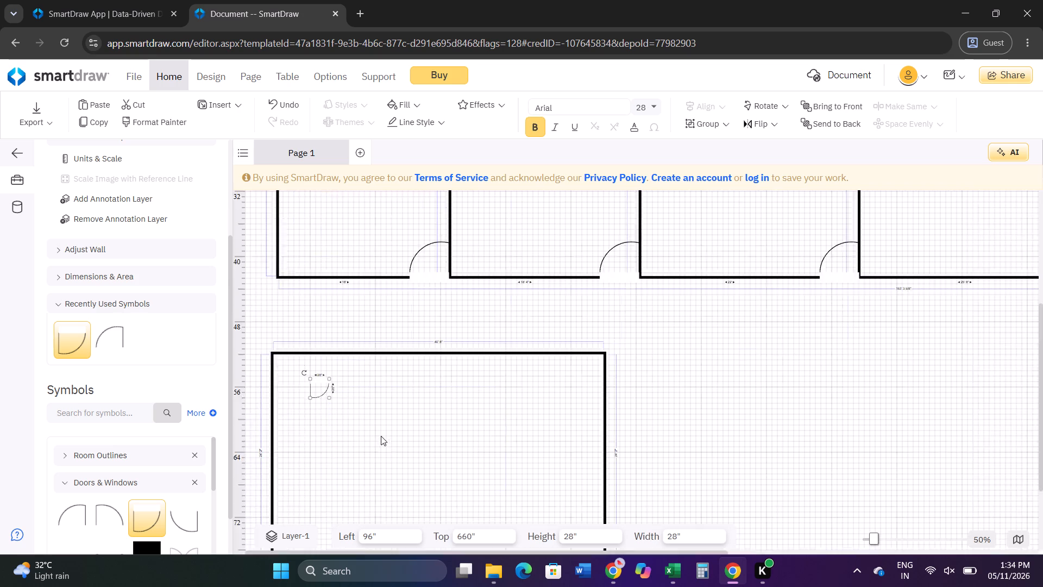
# Enlarge the new door to 64" by 64" and set it into the large room's top wall at the left corner, left offset 40".
pyautogui.moveTo(334, 366); pyautogui.dragTo(424, 378)
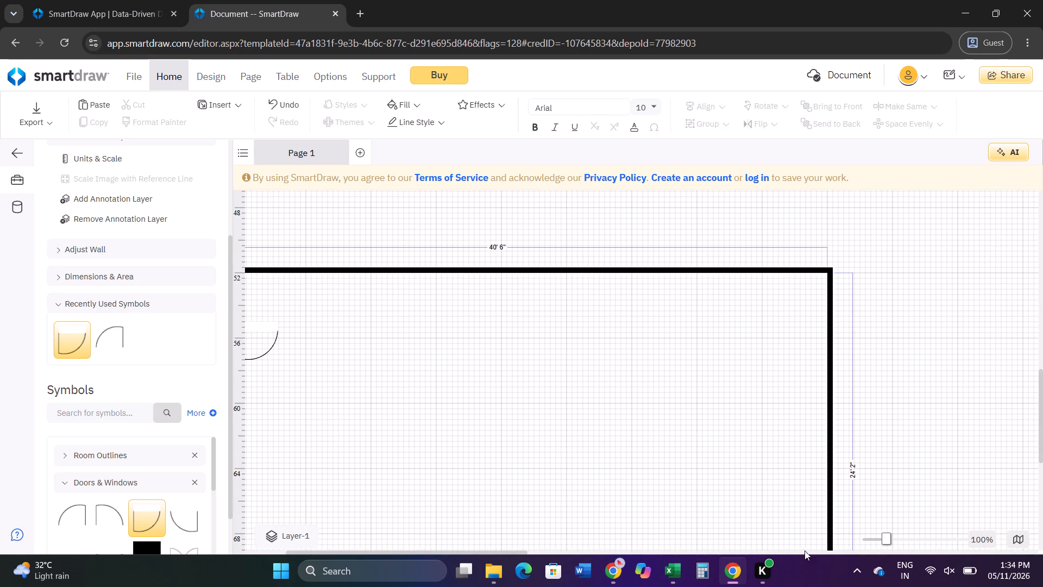
pyautogui.click(824, 549)
pyautogui.click(823, 554)
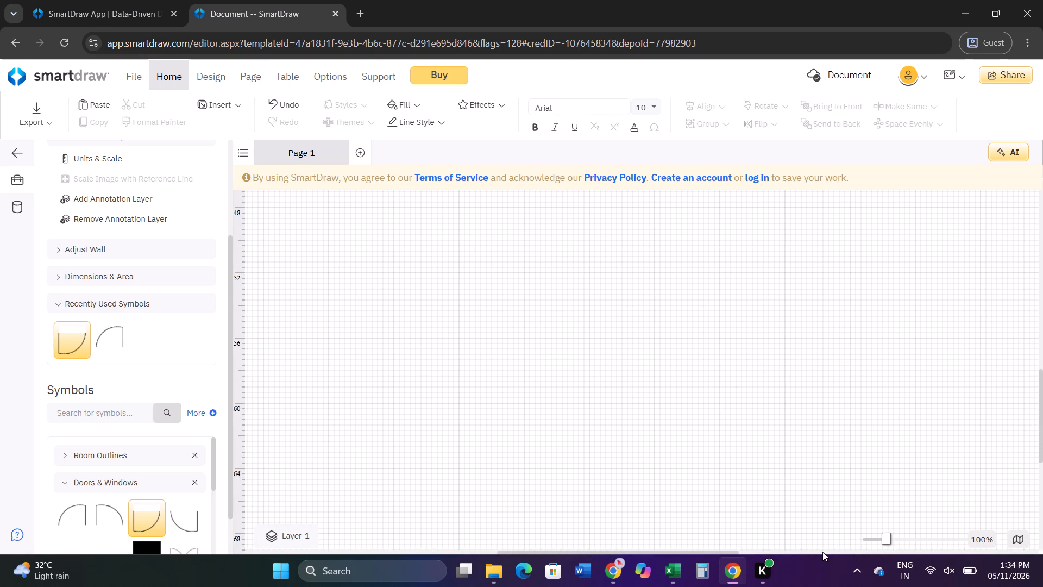
pyautogui.moveTo(822, 552); pyautogui.dragTo(608, 554)
pyautogui.click(608, 554)
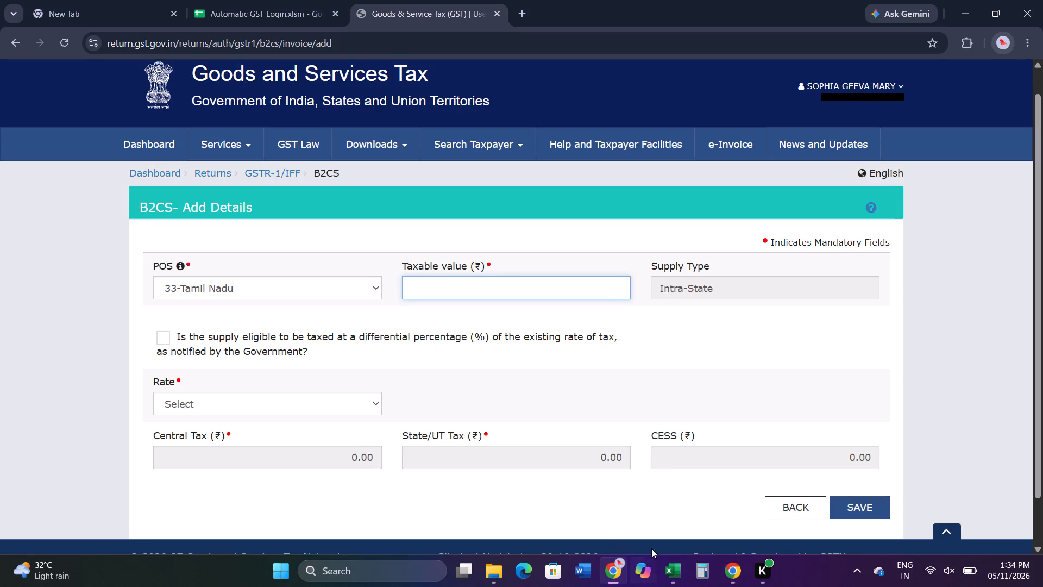
pyautogui.hotkey('alt', 'Tab')
pyautogui.moveTo(841, 552); pyautogui.dragTo(831, 552)
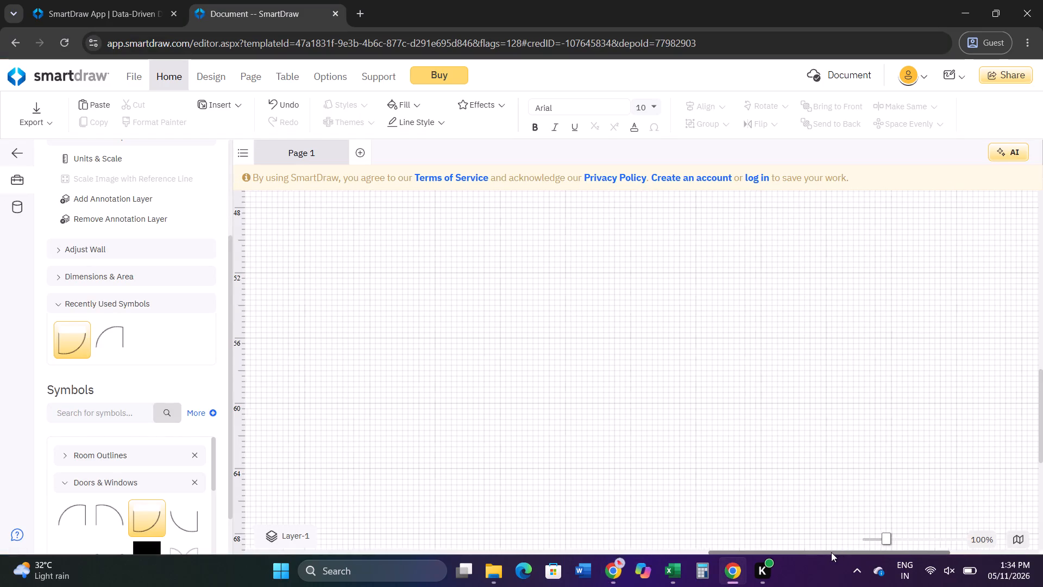
pyautogui.moveTo(831, 552); pyautogui.dragTo(371, 549)
pyautogui.click(389, 338)
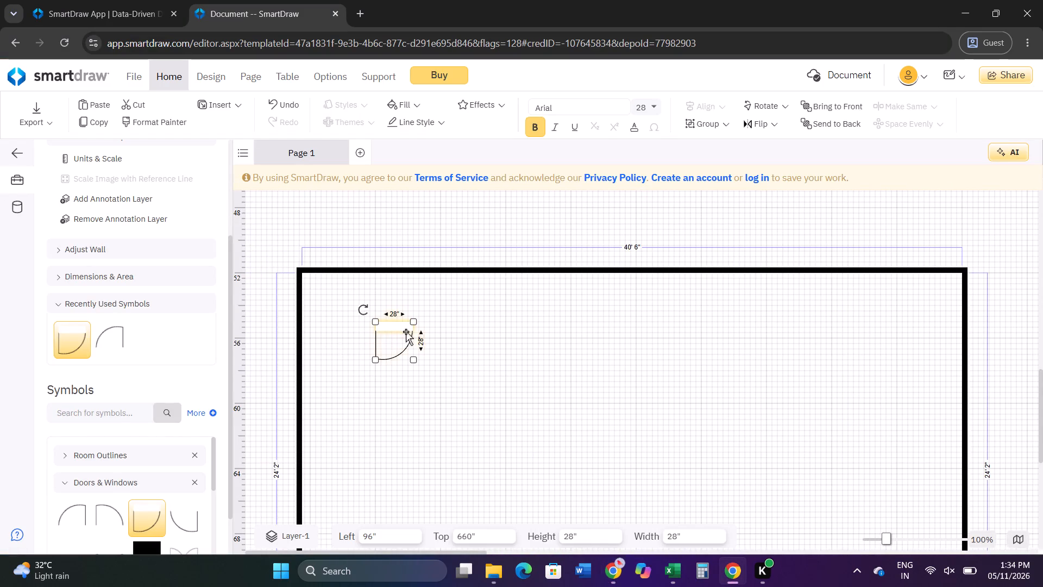
pyautogui.moveTo(414, 320); pyautogui.dragTo(467, 301)
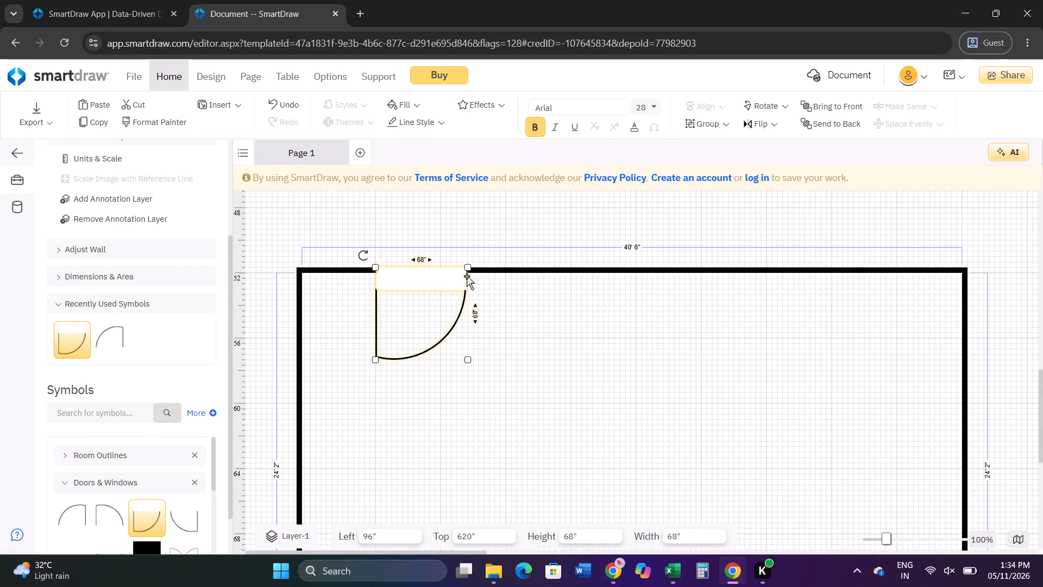
pyautogui.moveTo(468, 266); pyautogui.dragTo(464, 272)
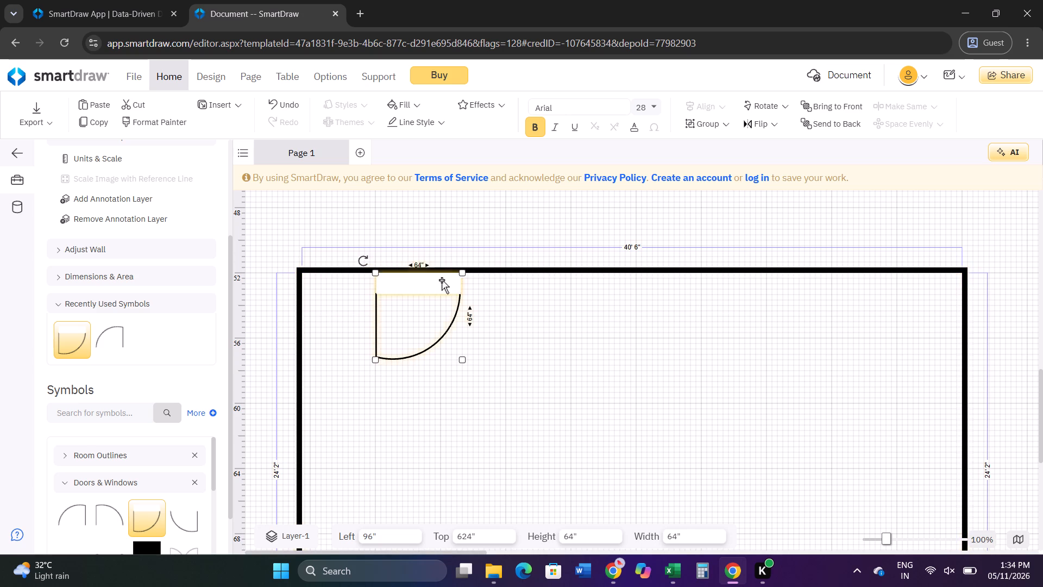
pyautogui.moveTo(441, 280); pyautogui.dragTo(362, 275)
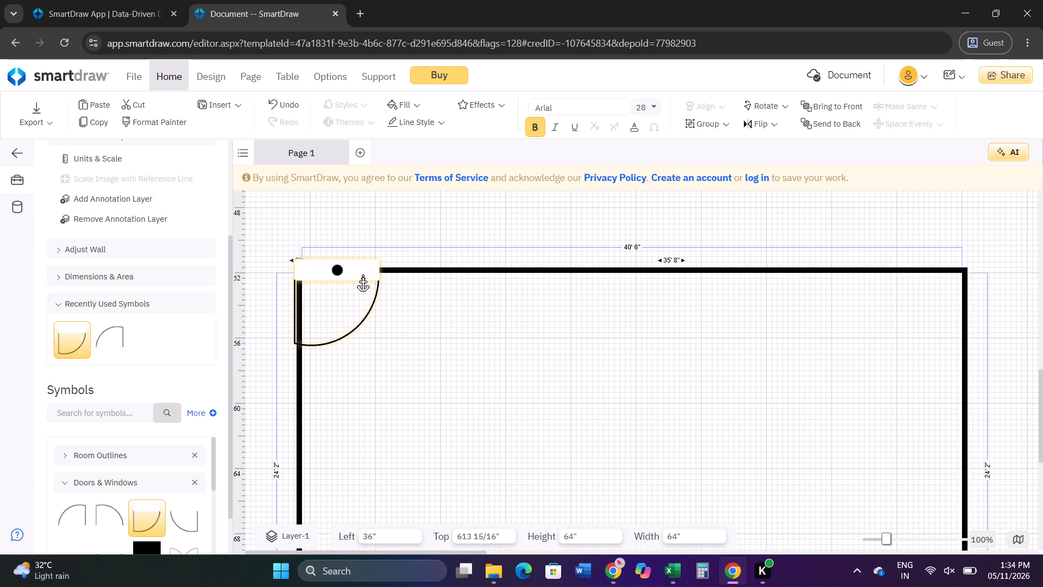
pyautogui.moveTo(362, 275); pyautogui.dragTo(365, 274)
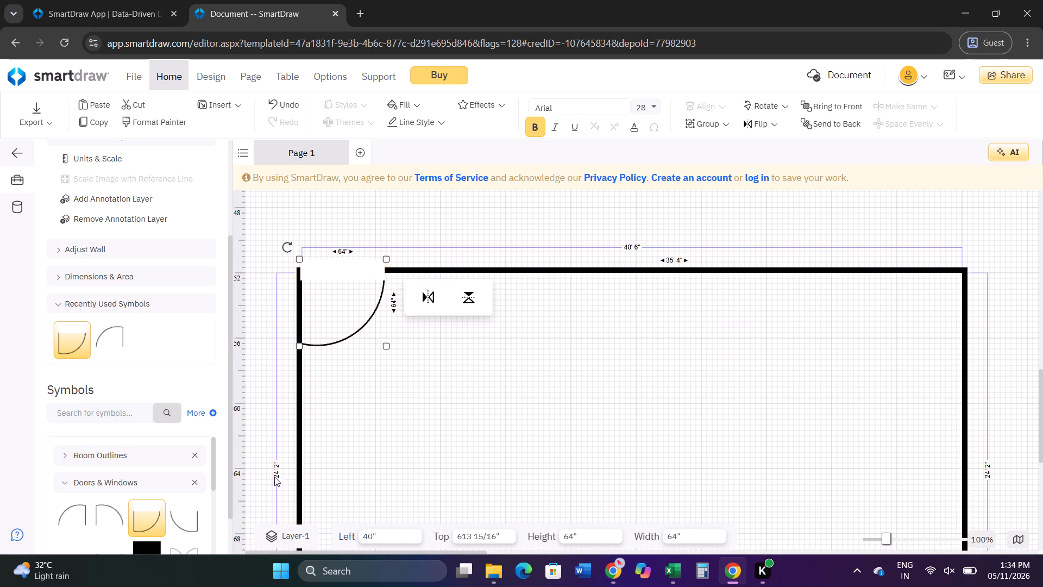
# Add a mirrored downward-swinging door sized 60" by 60" in the large room's top wall at the right corner, leaving 30' 6" of wall between the doors.
pyautogui.moveTo(190, 516); pyautogui.dragTo(885, 332)
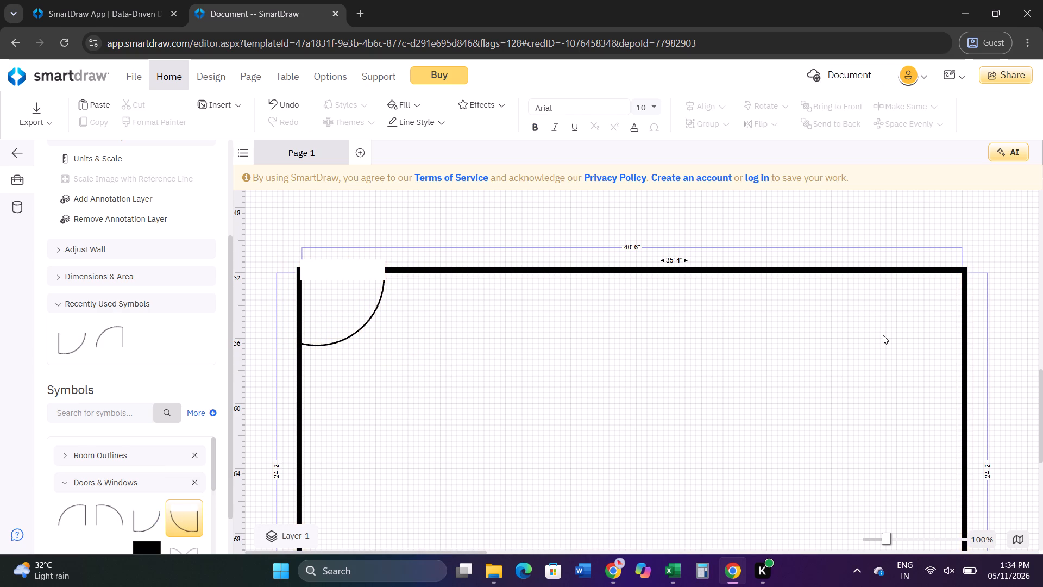
pyautogui.moveTo(197, 523); pyautogui.dragTo(383, 473)
pyautogui.moveTo(383, 473); pyautogui.dragTo(826, 363)
pyautogui.moveTo(843, 344); pyautogui.dragTo(894, 318)
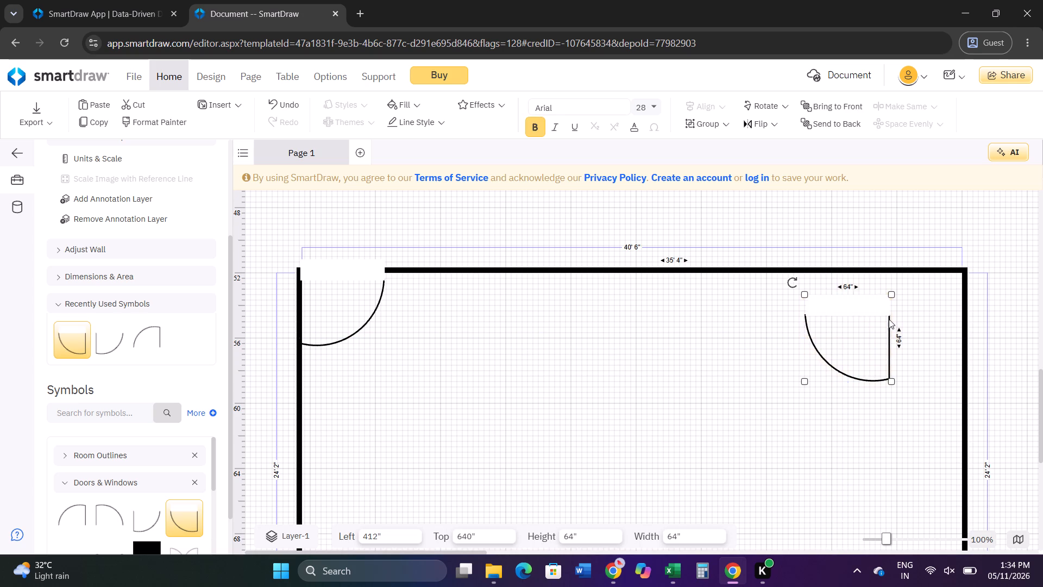
pyautogui.moveTo(891, 383); pyautogui.dragTo(889, 378)
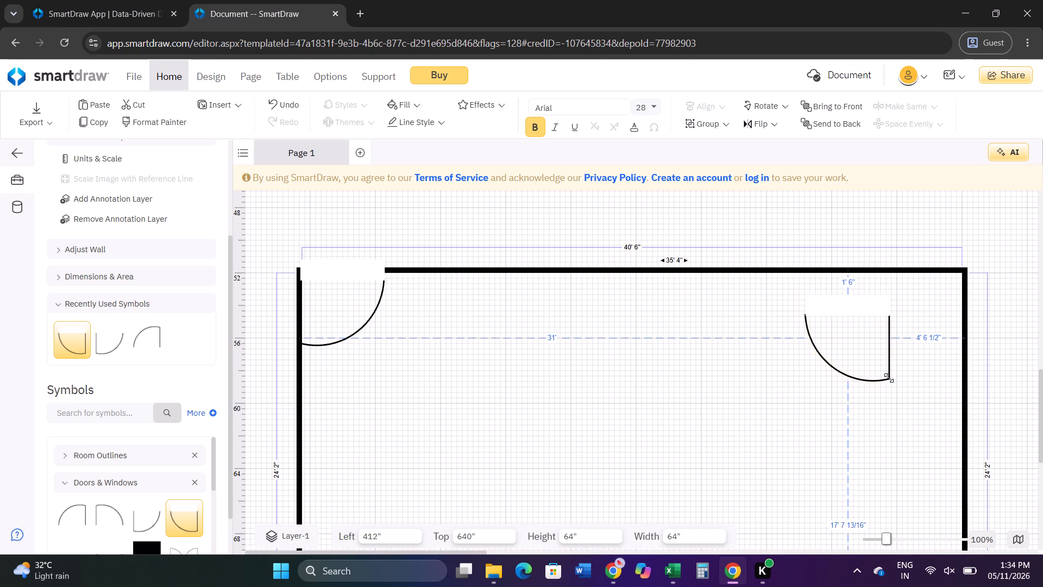
pyautogui.moveTo(889, 378); pyautogui.dragTo(885, 372)
pyautogui.moveTo(854, 303); pyautogui.dragTo(937, 276)
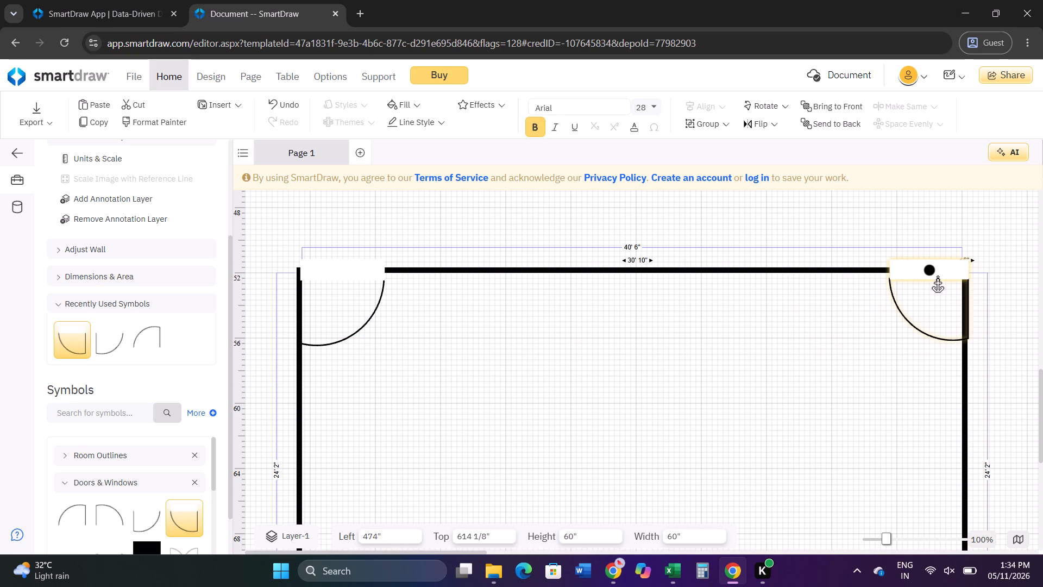
pyautogui.moveTo(937, 276); pyautogui.dragTo(933, 276)
pyautogui.click(874, 418)
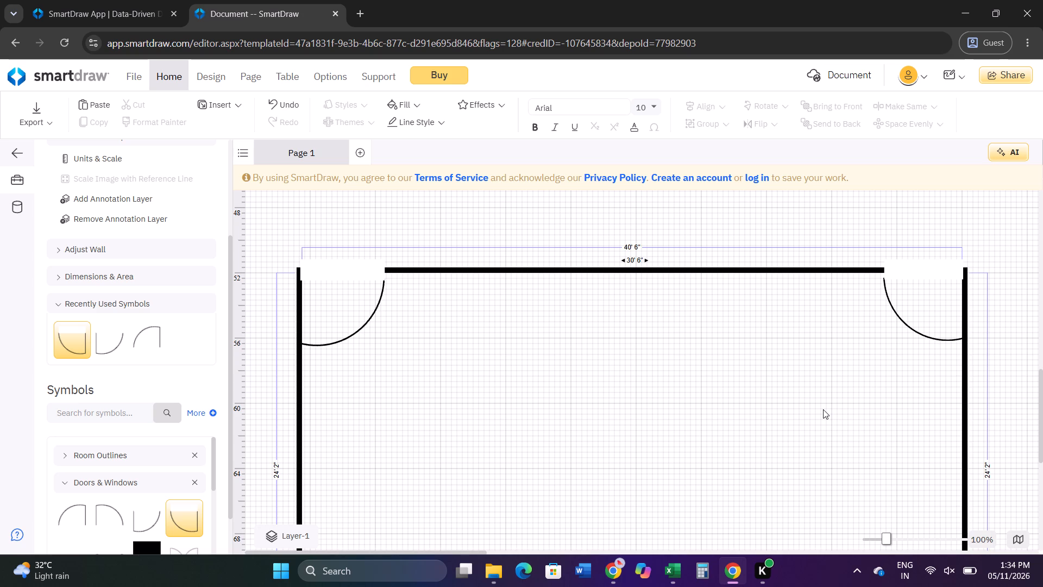
# Insert two 36" windows in the first room's outer side wall, at top offsets of 18' 5" and 34' 9".
pyautogui.keyDown('ctrl'); pyautogui.scroll(-1, 745, 421); pyautogui.keyUp('ctrl')
pyautogui.scroll(2, 630, 351)
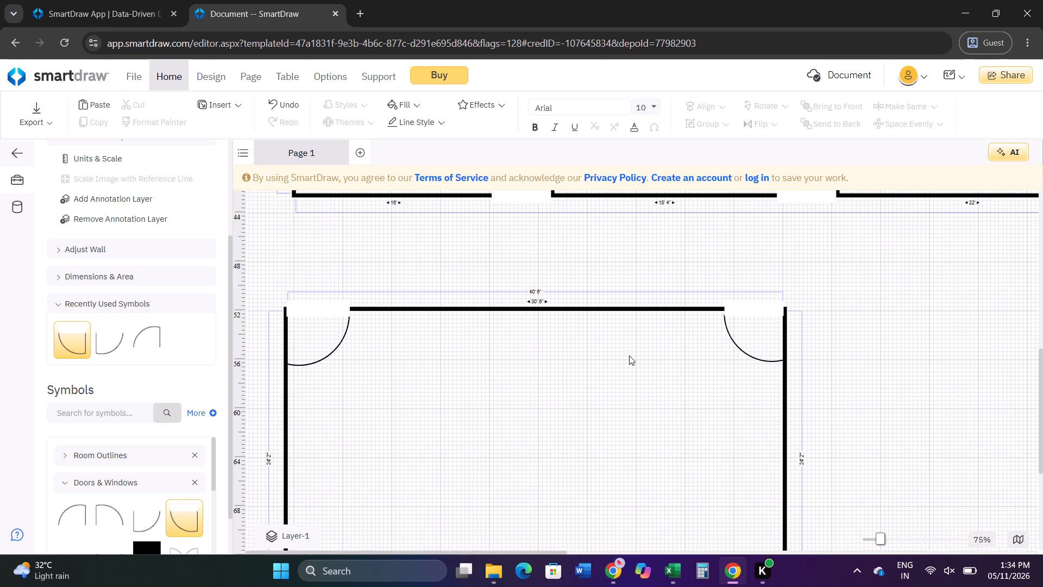
pyautogui.scroll(3, 629, 355)
pyautogui.scroll(-3, 134, 441)
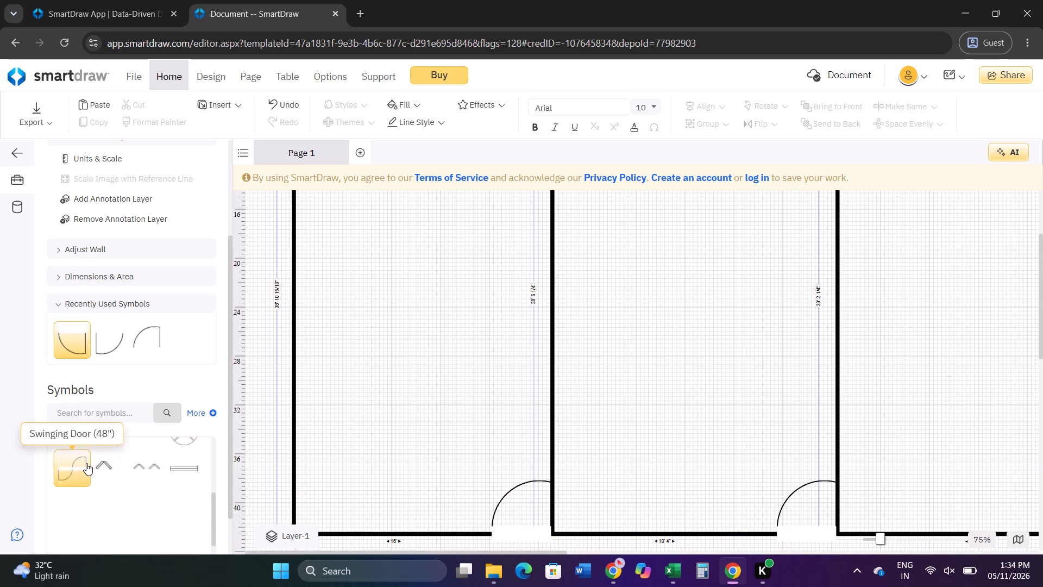
pyautogui.scroll(-1, 92, 482)
pyautogui.scroll(1, 128, 465)
pyautogui.scroll(1, 181, 482)
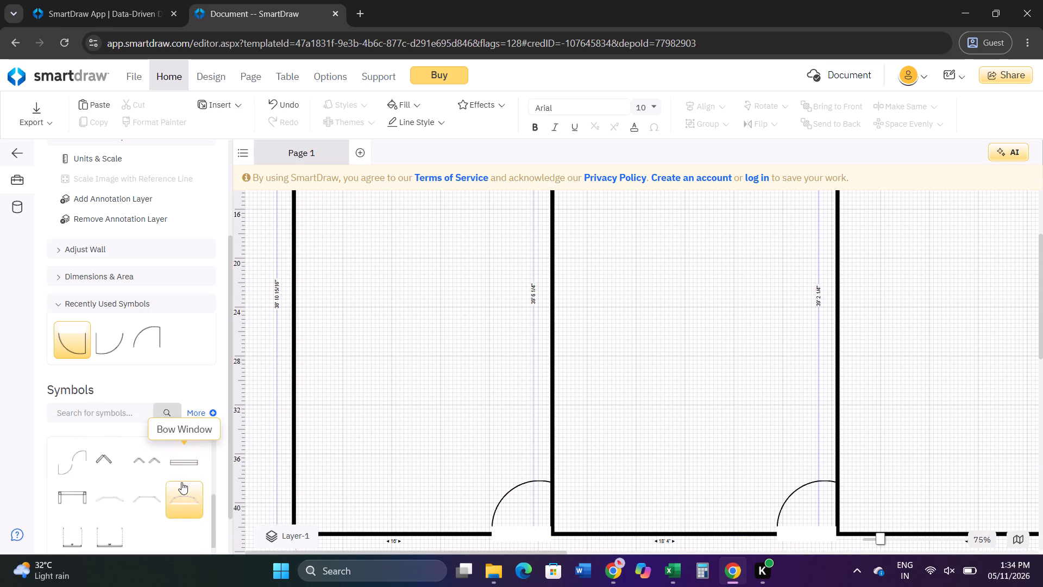
pyautogui.moveTo(187, 492); pyautogui.dragTo(296, 254)
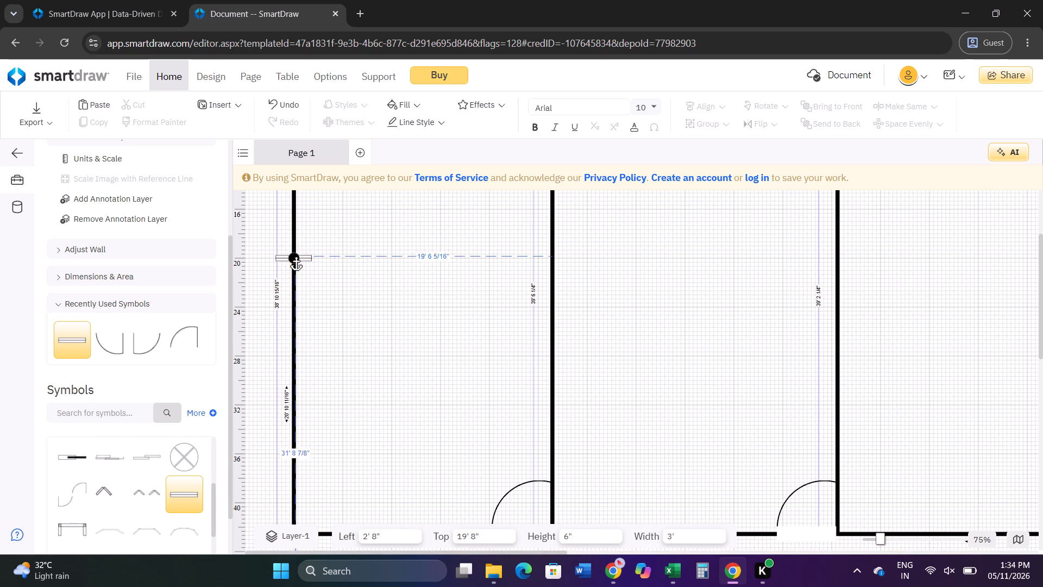
pyautogui.moveTo(296, 254); pyautogui.dragTo(297, 240)
pyautogui.moveTo(180, 507); pyautogui.dragTo(261, 454)
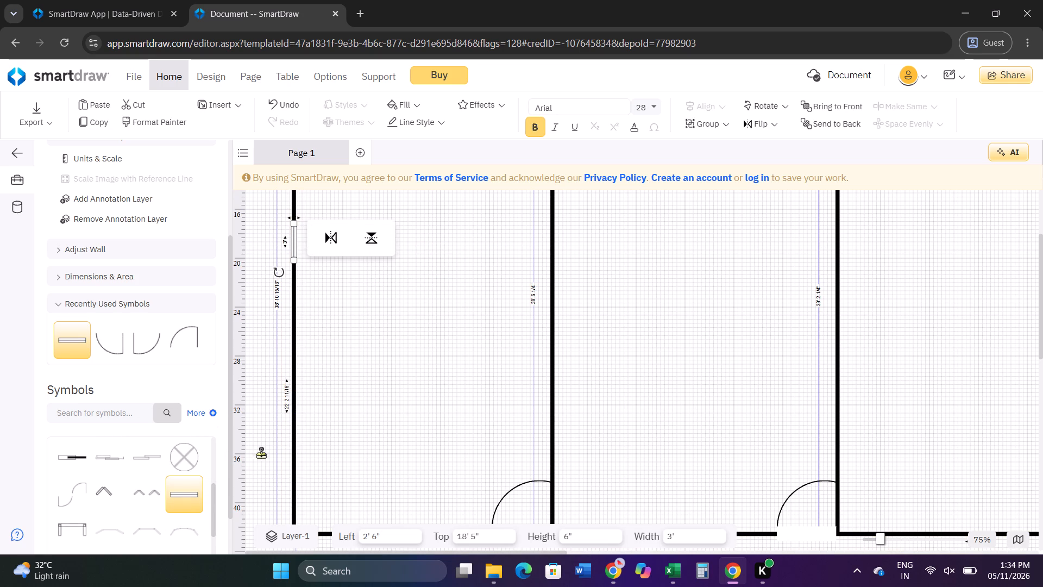
pyautogui.moveTo(261, 454); pyautogui.dragTo(297, 443)
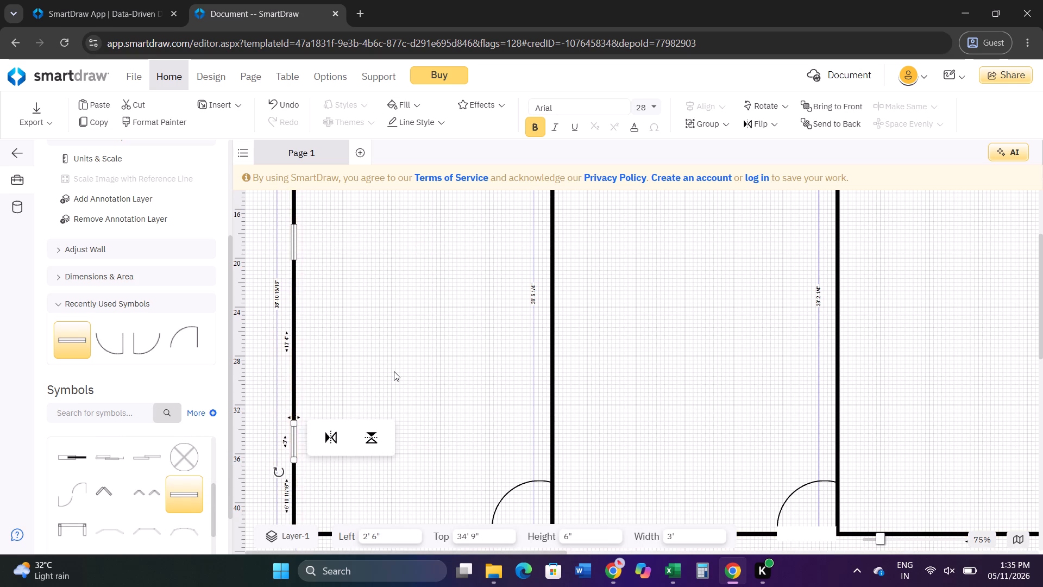
# Insert two 36" windows in the first room's top wall, at left offsets of 7' 10" and 18' 2".
pyautogui.scroll(4, 394, 371)
pyautogui.moveTo(190, 504); pyautogui.dragTo(308, 255)
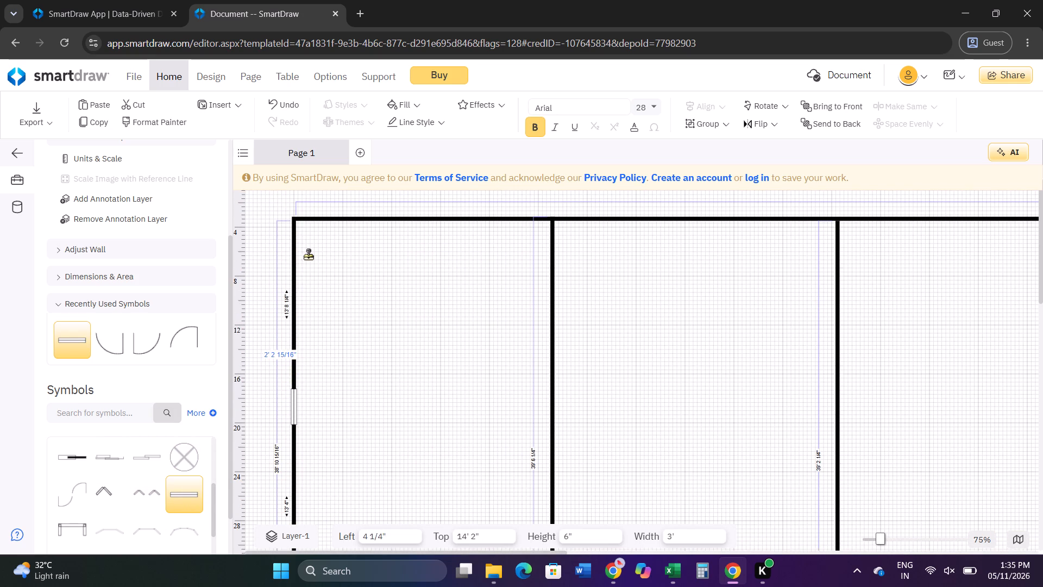
pyautogui.moveTo(308, 255); pyautogui.dragTo(357, 215)
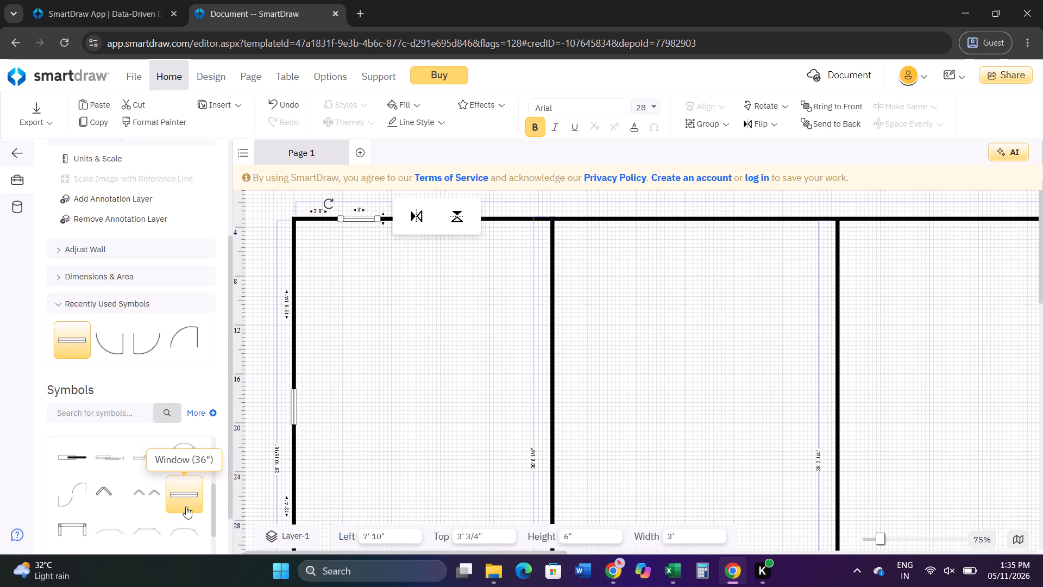
pyautogui.moveTo(187, 506); pyautogui.dragTo(487, 222)
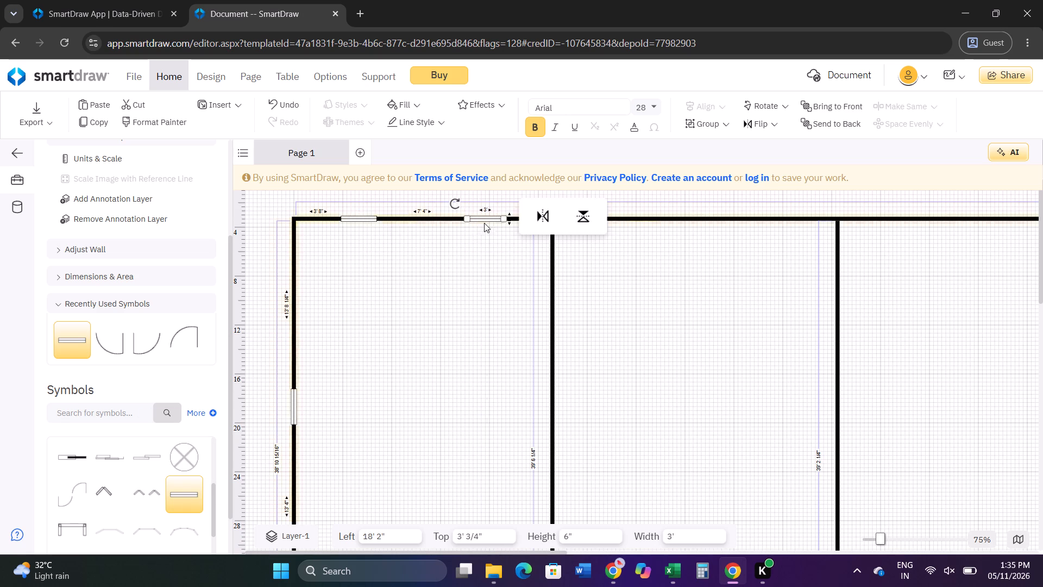
# Insert two 36" windows in the second room's top wall, at left offsets of 30' 6" and 40' 6".
pyautogui.moveTo(185, 494); pyautogui.dragTo(628, 223)
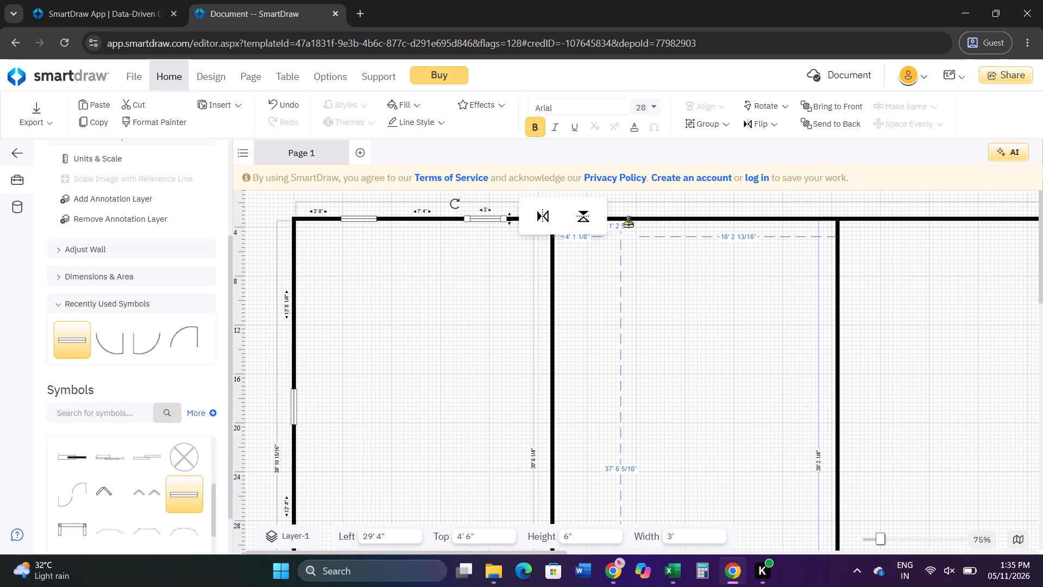
pyautogui.moveTo(628, 223); pyautogui.dragTo(633, 220)
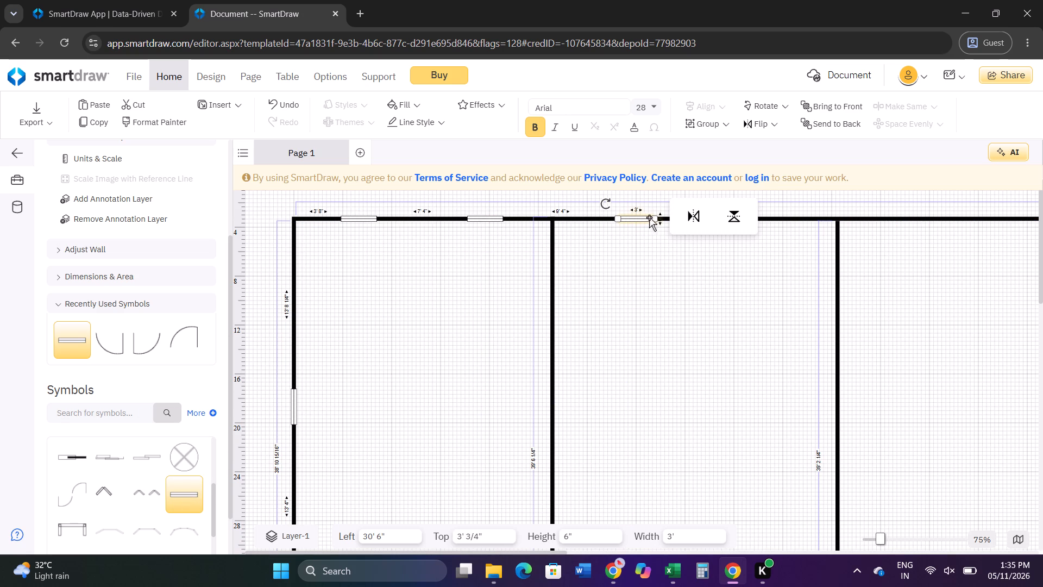
pyautogui.moveTo(181, 488); pyautogui.dragTo(683, 290)
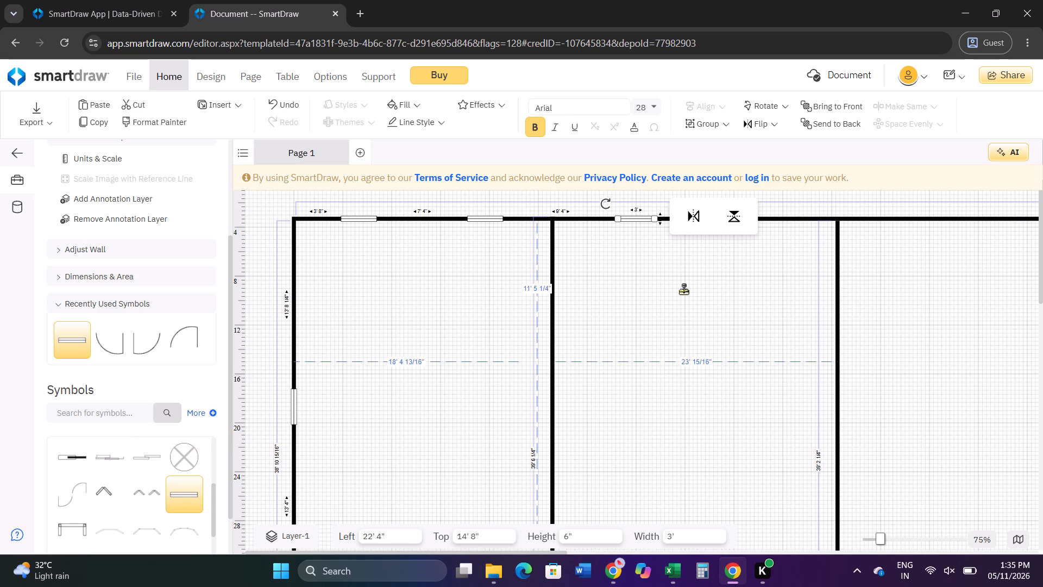
pyautogui.moveTo(683, 290); pyautogui.dragTo(759, 218)
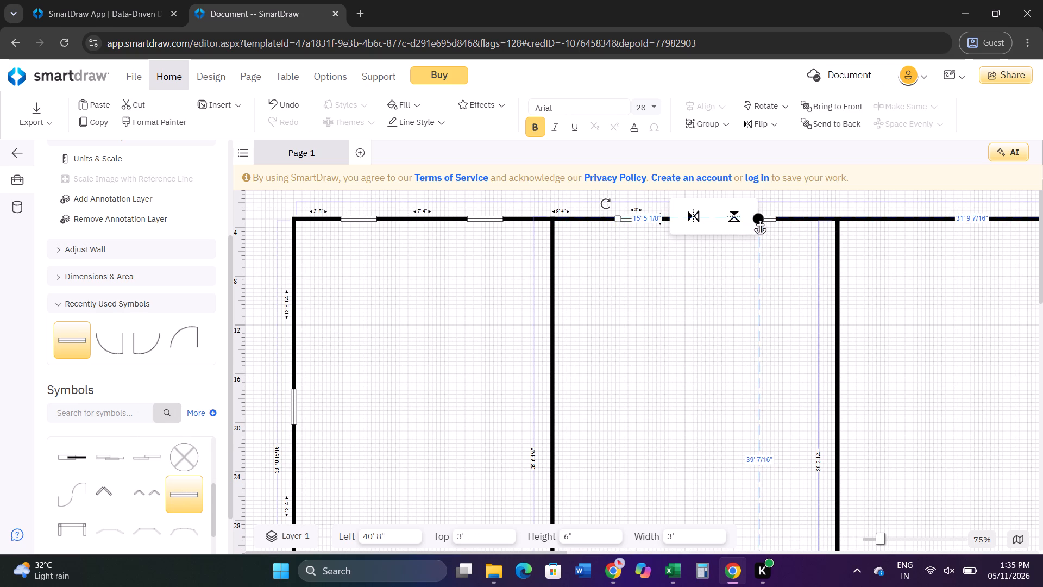
# Insert two 36" windows in the fourth room's top wall, one near each end, the second at a left offset of 95' 10".
pyautogui.keyDown('ctrl'); pyautogui.scroll(-2, 759, 358); pyautogui.keyUp('ctrl')
pyautogui.keyDown('ctrl'); pyautogui.scroll(1, 700, 303); pyautogui.keyUp('ctrl')
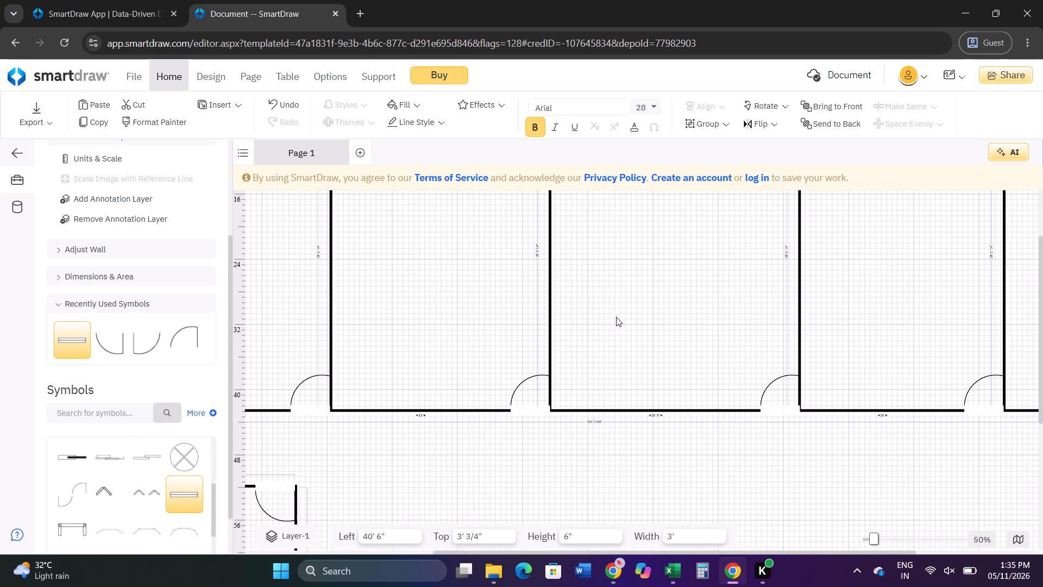
pyautogui.scroll(4, 771, 302)
pyautogui.moveTo(191, 491); pyautogui.dragTo(277, 440)
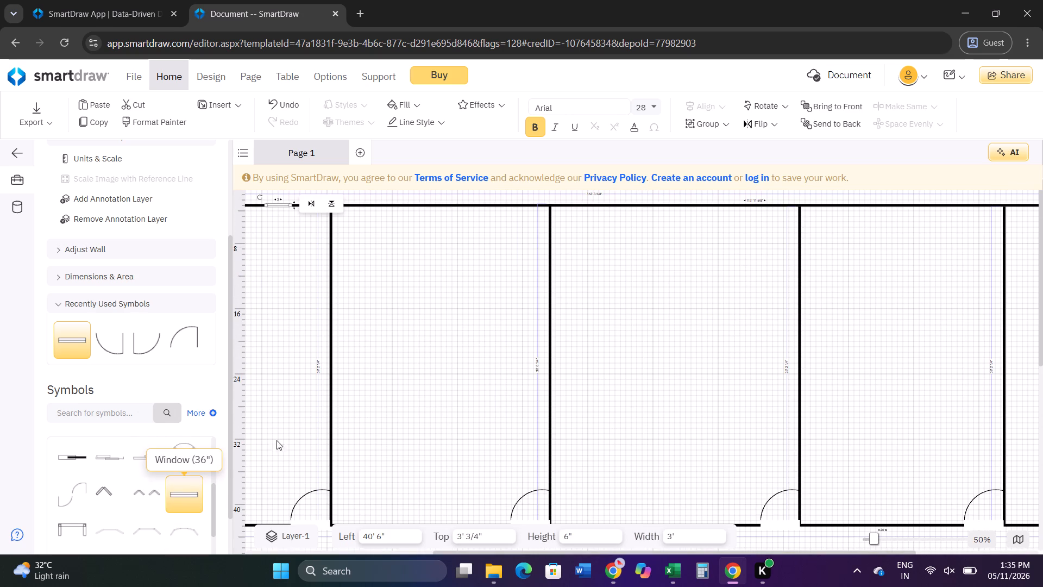
pyautogui.moveTo(277, 440); pyautogui.dragTo(613, 202)
pyautogui.moveTo(193, 486); pyautogui.dragTo(766, 220)
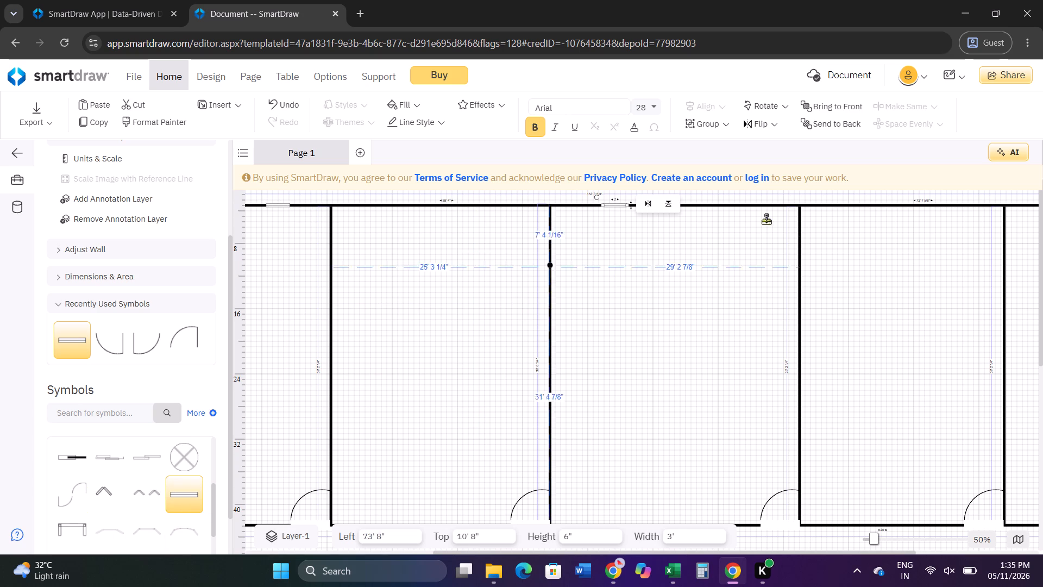
pyautogui.moveTo(766, 220); pyautogui.dragTo(728, 205)
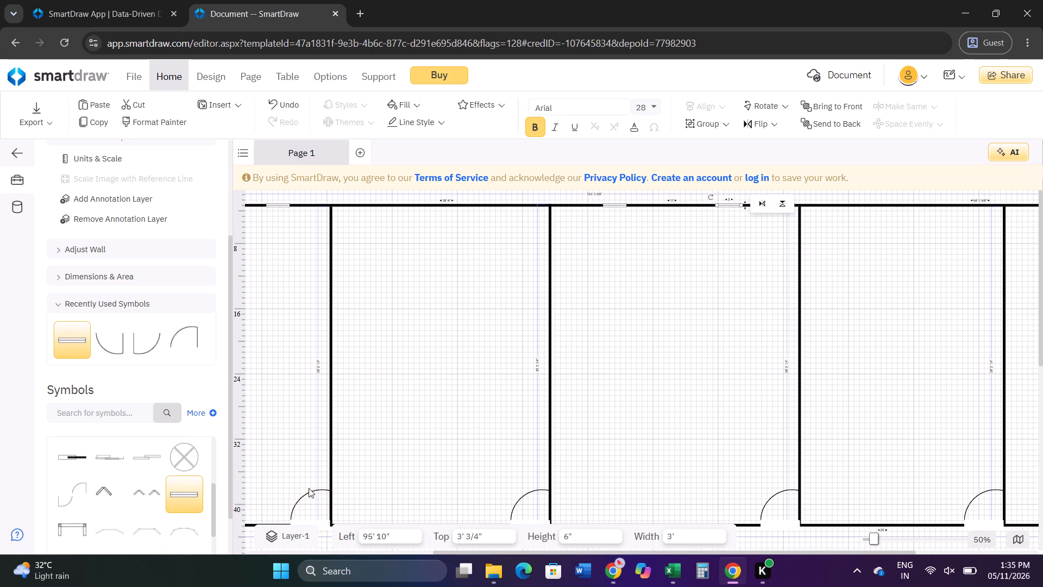
# Insert two 36" windows in the fifth room's top wall, at left offsets of 111' 2" and 122' 6".
pyautogui.moveTo(202, 490); pyautogui.dragTo(850, 205)
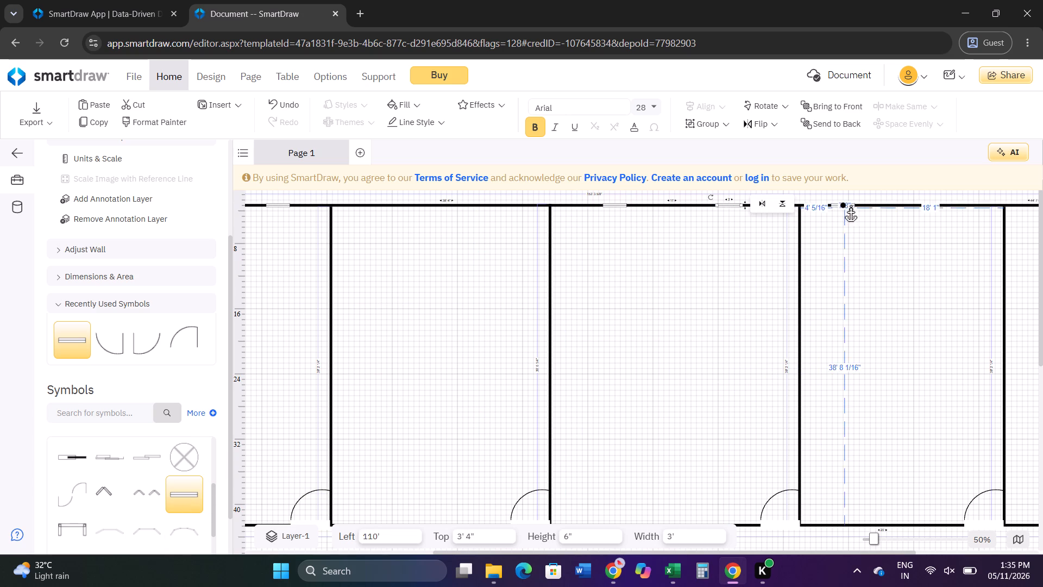
pyautogui.moveTo(850, 205); pyautogui.dragTo(854, 204)
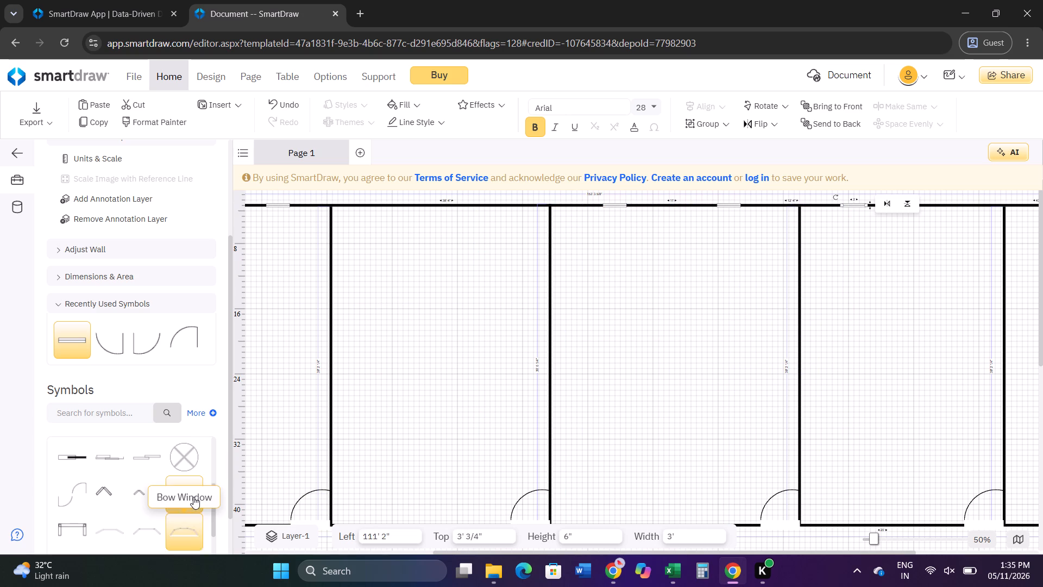
pyautogui.moveTo(193, 487); pyautogui.dragTo(948, 205)
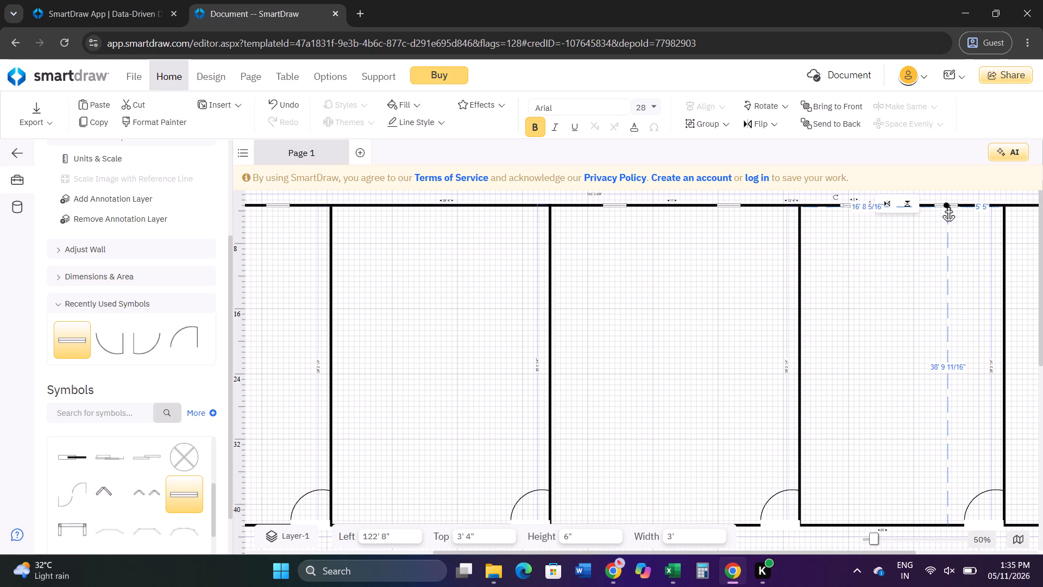
pyautogui.moveTo(948, 205); pyautogui.dragTo(948, 204)
# Insert two 36" windows in the sixth room's top wall, one near each end, the second at a left offset of 150' 6".
pyautogui.keyDown('ctrl'); pyautogui.scroll(-1, 914, 293); pyautogui.keyUp('ctrl')
pyautogui.scroll(2, 944, 261)
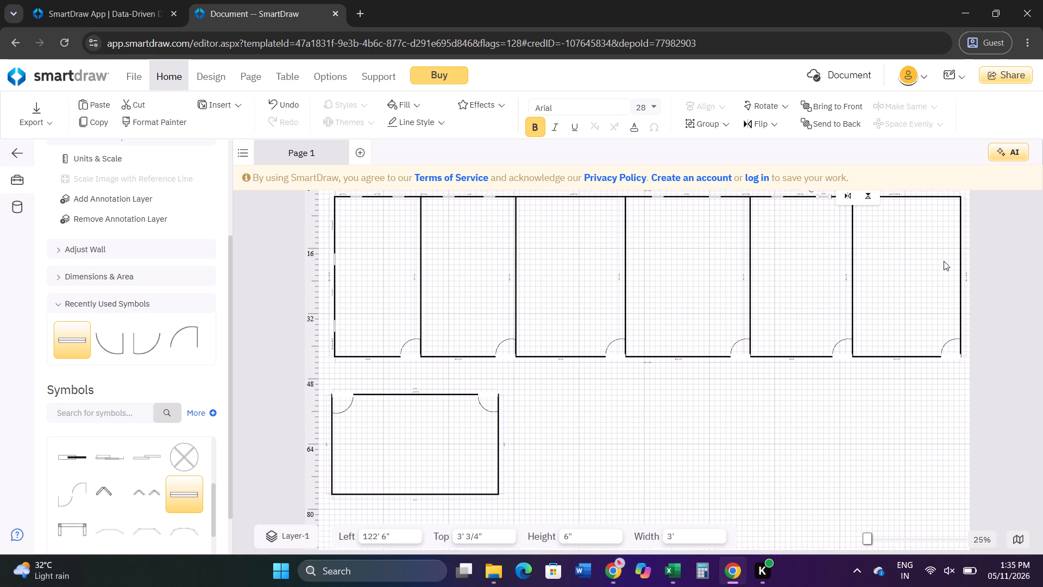
pyautogui.keyDown('ctrl'); pyautogui.scroll(1, 947, 291); pyautogui.keyUp('ctrl')
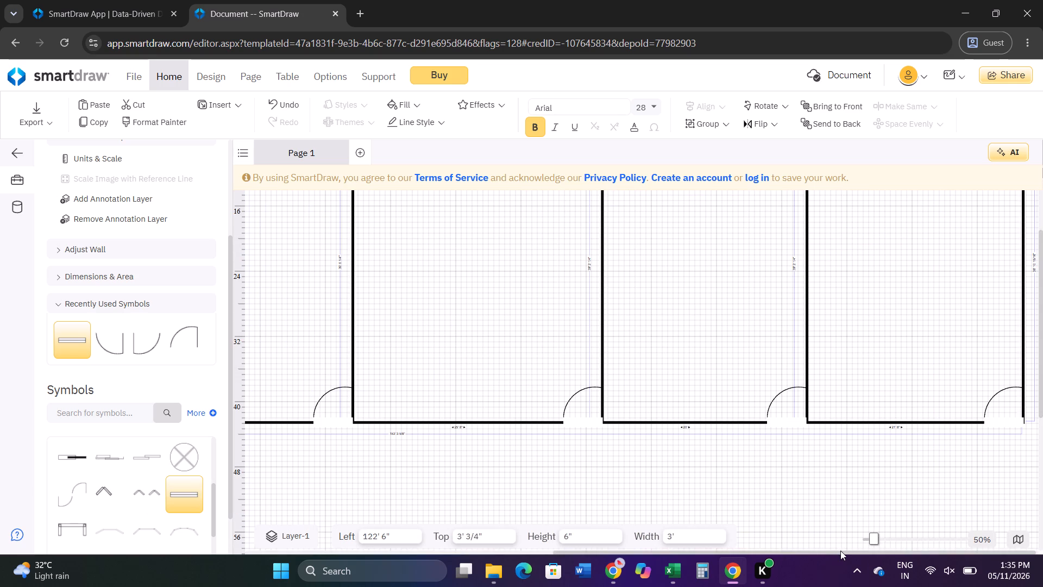
pyautogui.moveTo(840, 551); pyautogui.dragTo(908, 544)
pyautogui.scroll(5, 936, 427)
pyautogui.scroll(1, 644, 374)
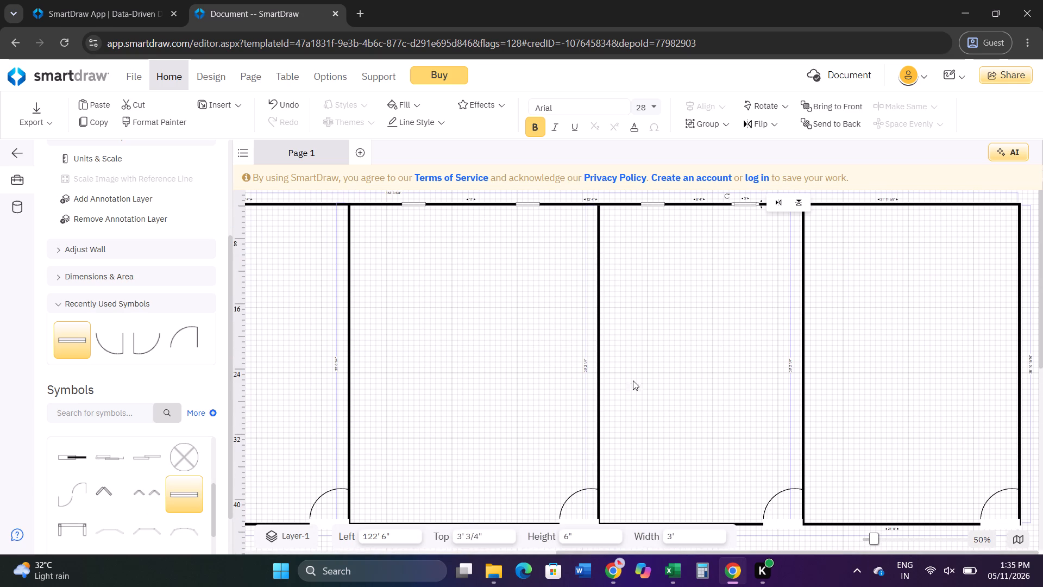
pyautogui.moveTo(191, 499); pyautogui.dragTo(871, 204)
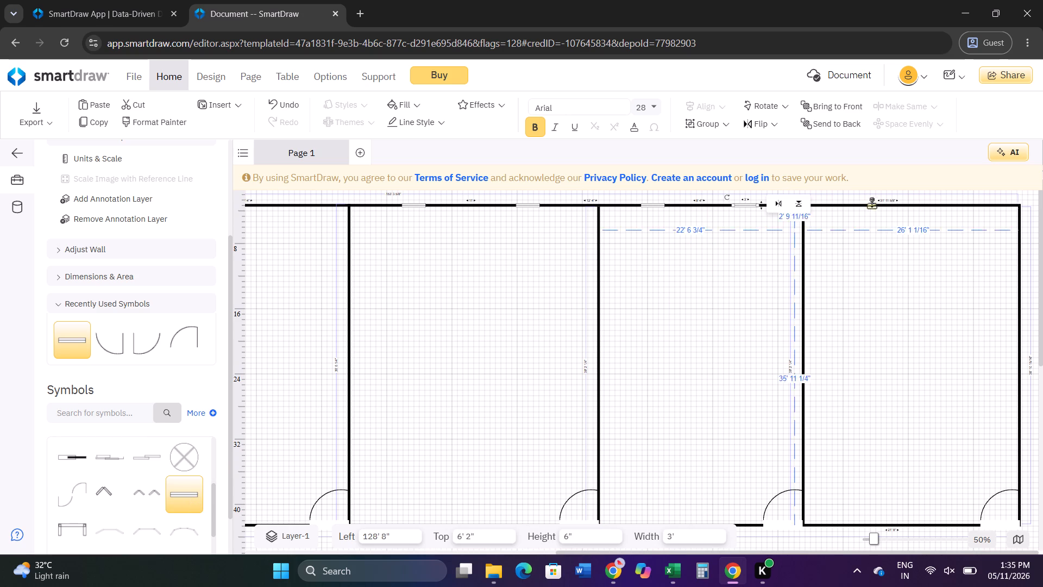
pyautogui.moveTo(871, 204); pyautogui.dragTo(850, 207)
pyautogui.moveTo(178, 492); pyautogui.dragTo(972, 207)
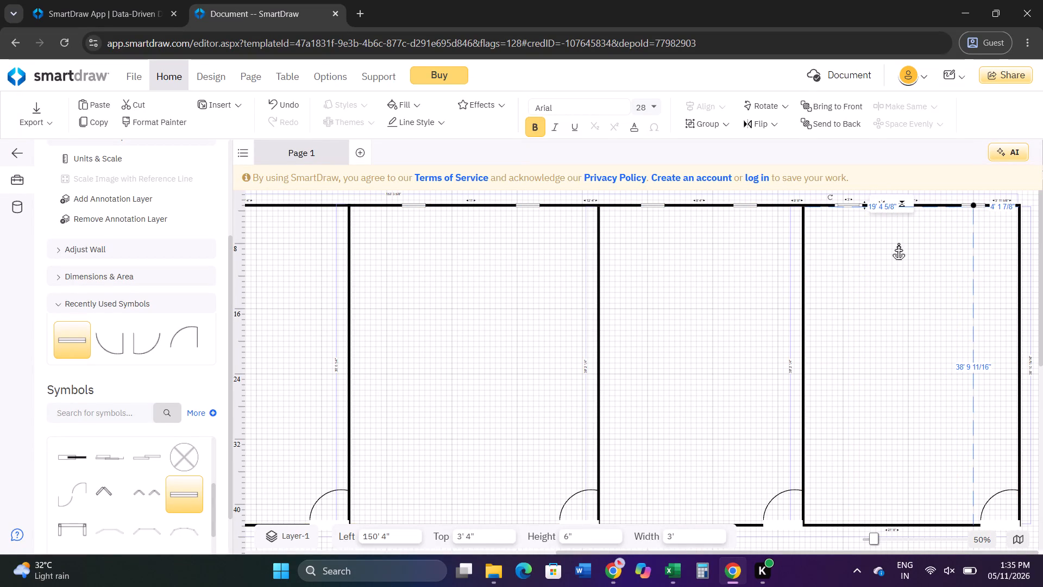
# Insert a 36" window in the first room's bottom wall at a left offset of 8' 10".
pyautogui.keyDown('ctrl'); pyautogui.scroll(-1, 543, 360); pyautogui.keyUp('ctrl')
pyautogui.keyDown('ctrl'); pyautogui.scroll(2, 330, 376); pyautogui.keyUp('ctrl')
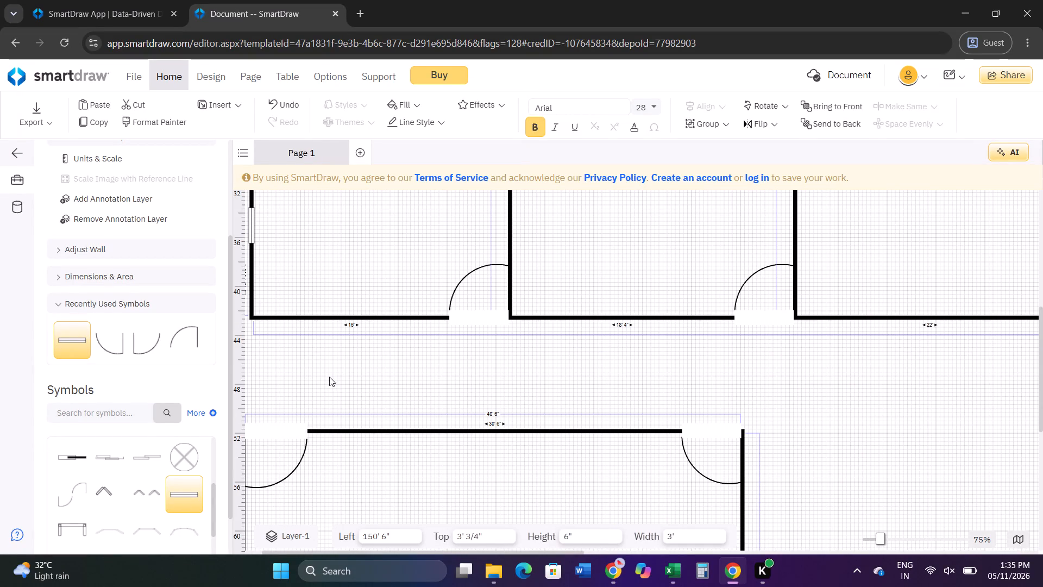
pyautogui.moveTo(183, 501); pyautogui.dragTo(318, 316)
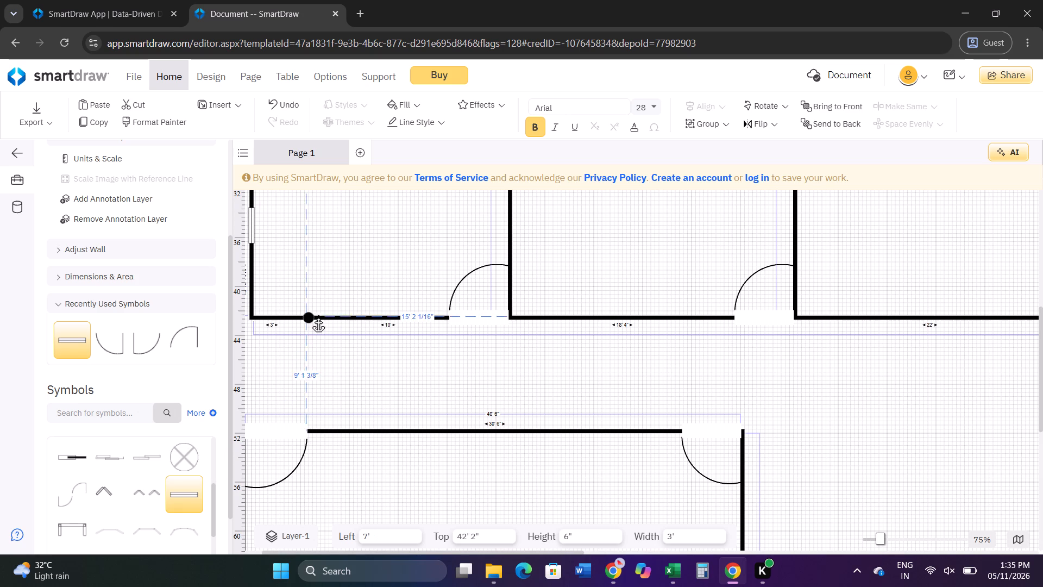
pyautogui.moveTo(318, 316); pyautogui.dragTo(328, 314)
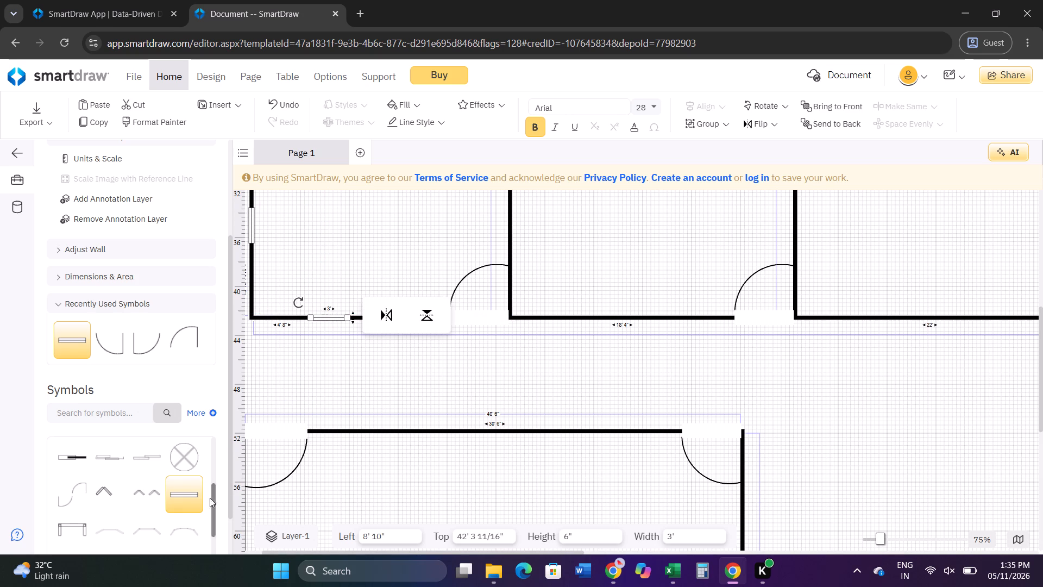
# Insert a window in the second room's bottom wall and widen it to 5' 10", at a left offset of 30' 1".
pyautogui.moveTo(193, 495); pyautogui.dragTo(605, 317)
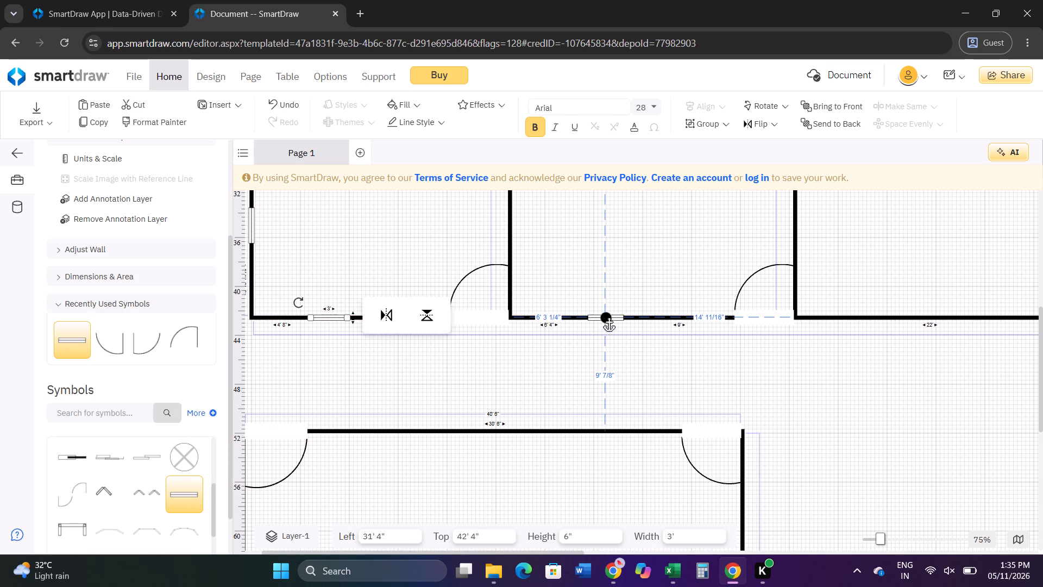
pyautogui.moveTo(627, 318); pyautogui.dragTo(647, 319)
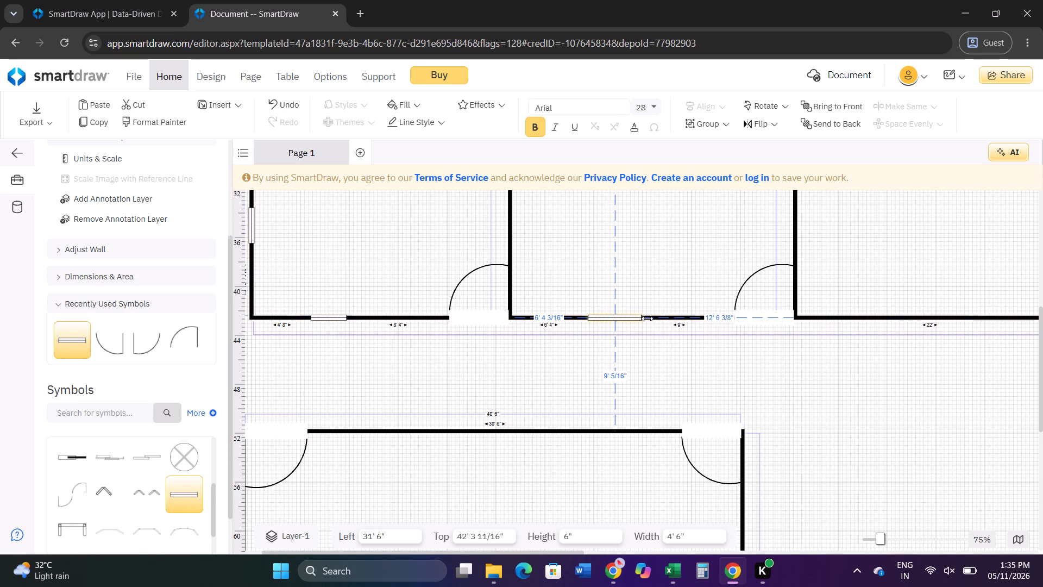
pyautogui.moveTo(647, 319); pyautogui.dragTo(658, 318)
# Insert a window in the third room's bottom wall and widen it to 5' 10", at a left offset of 56' 5".
pyautogui.keyDown('ctrl'); pyautogui.scroll(-1, 838, 376); pyautogui.keyUp('ctrl')
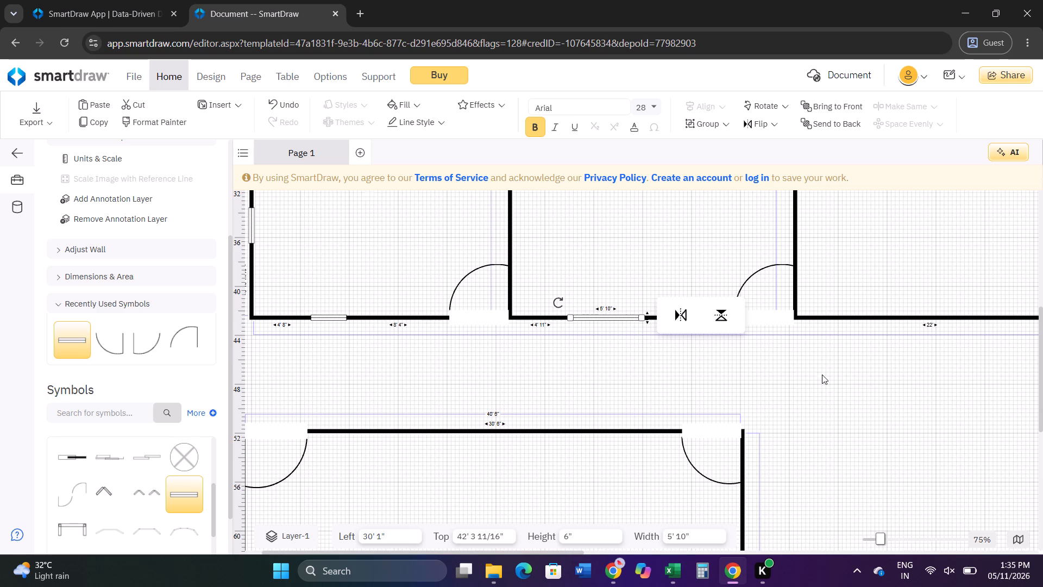
pyautogui.keyDown('ctrl'); pyautogui.scroll(1, 862, 307); pyautogui.keyUp('ctrl')
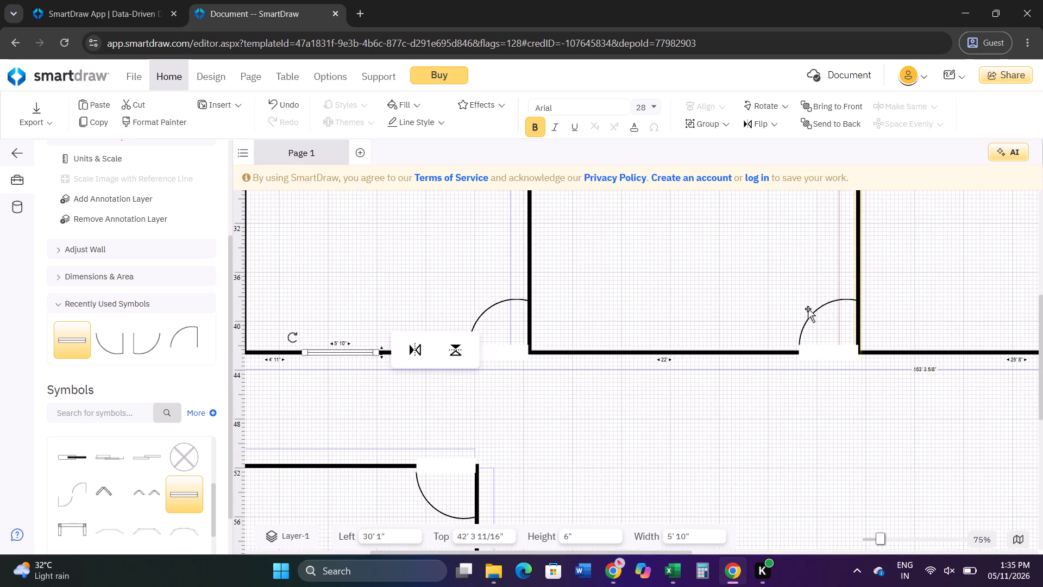
pyautogui.keyDown('ctrl'); pyautogui.scroll(2, 771, 314); pyautogui.keyUp('ctrl')
pyautogui.moveTo(184, 495); pyautogui.dragTo(215, 485)
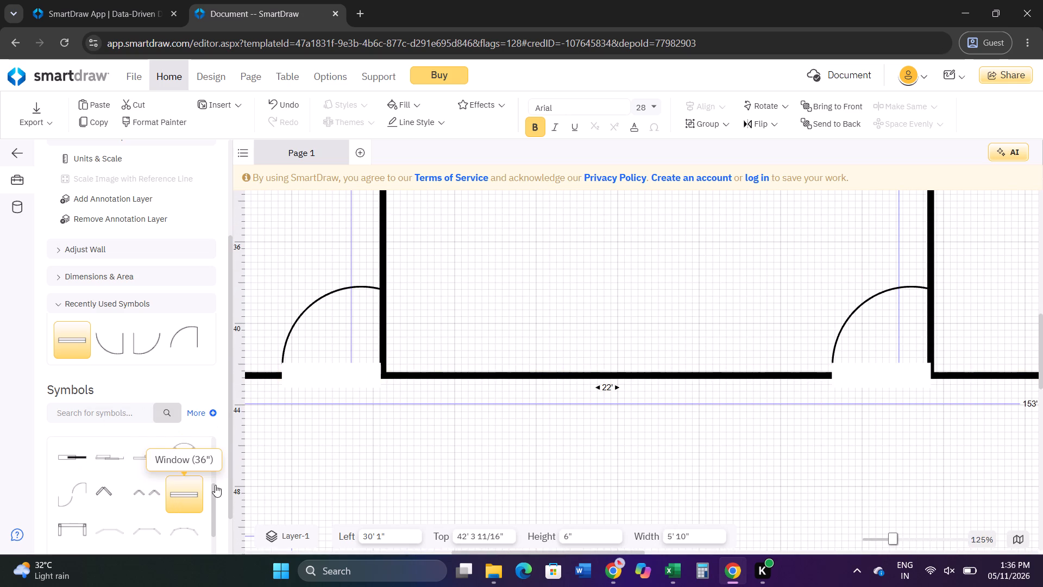
pyautogui.moveTo(215, 485); pyautogui.dragTo(598, 370)
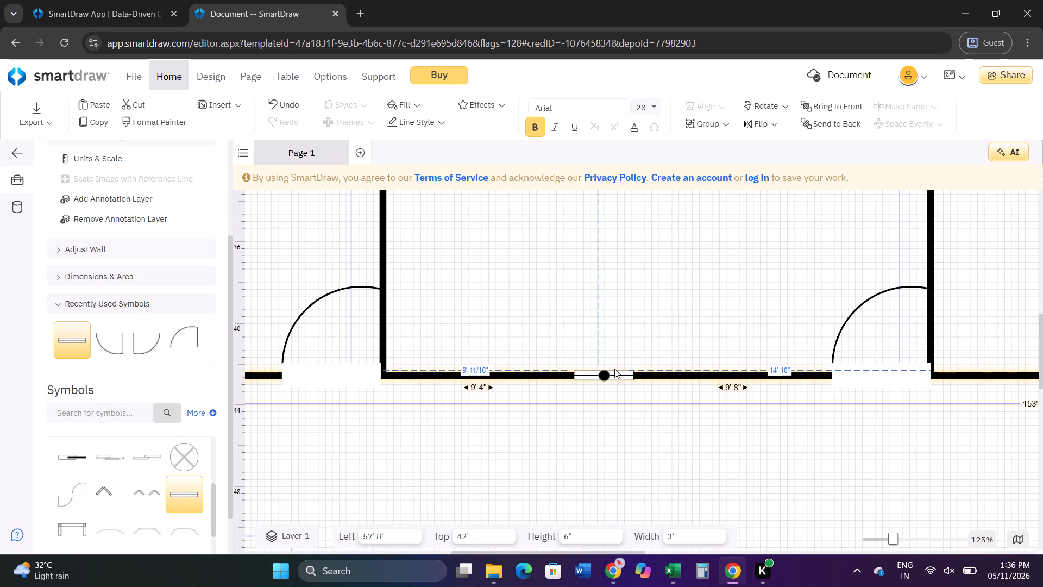
pyautogui.moveTo(639, 376); pyautogui.dragTo(654, 374)
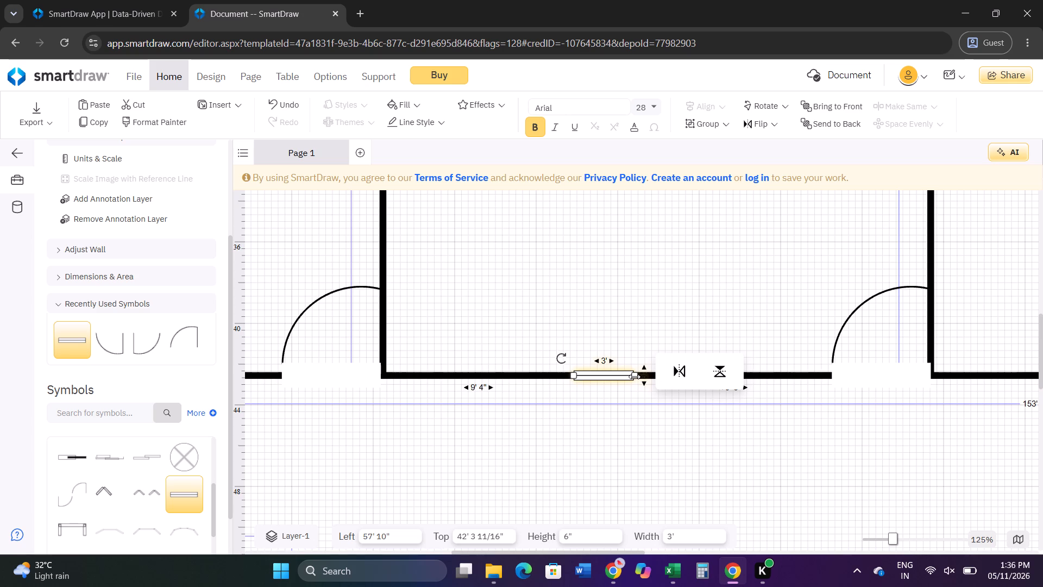
pyautogui.moveTo(634, 377); pyautogui.dragTo(693, 376)
# Insert a window in the fourth room's bottom wall and widen it to 7' 10", at a left offset of 80' 9".
pyautogui.keyDown('ctrl'); pyautogui.scroll(-1, 943, 307); pyautogui.keyUp('ctrl')
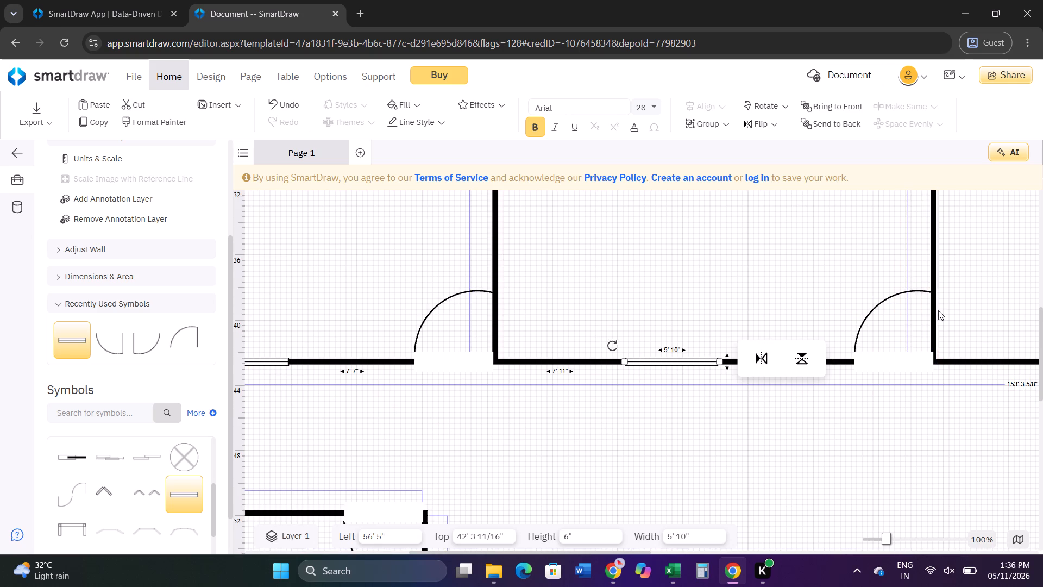
pyautogui.scroll(2, 975, 319)
pyautogui.scroll(-1, 972, 364)
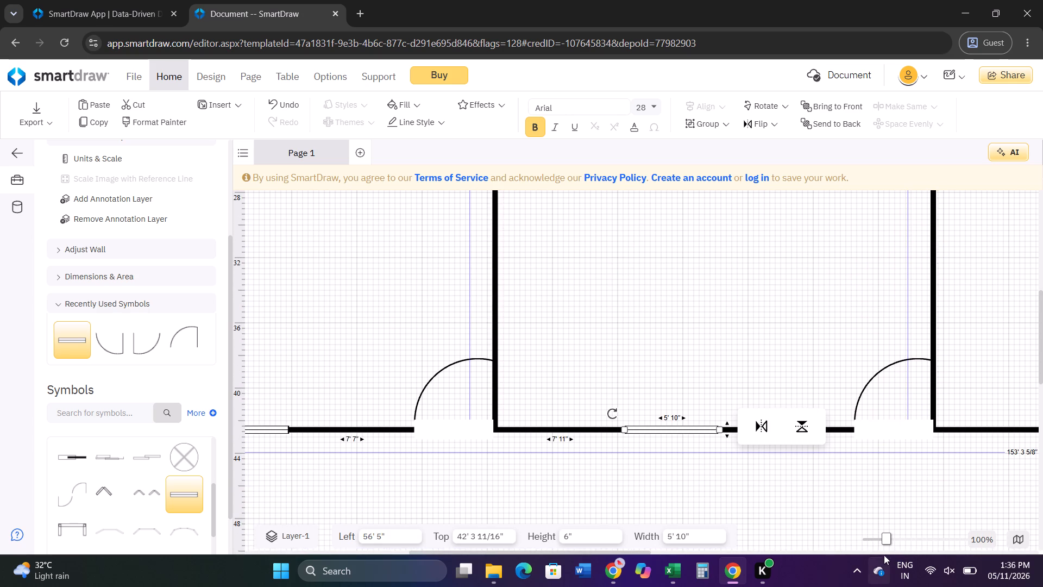
pyautogui.click(887, 551)
pyautogui.keyDown('ctrl'); pyautogui.scroll(-2, 608, 371); pyautogui.keyUp('ctrl')
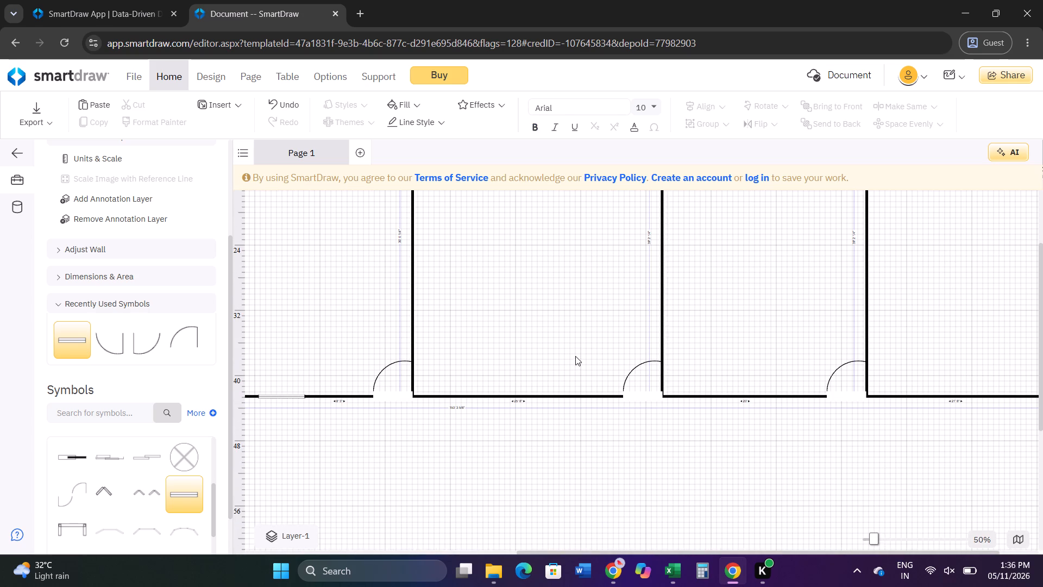
pyautogui.moveTo(185, 494); pyautogui.dragTo(401, 421)
pyautogui.moveTo(401, 421); pyautogui.dragTo(488, 401)
pyautogui.keyDown('ctrl'); pyautogui.scroll(2, 554, 370); pyautogui.keyUp('ctrl')
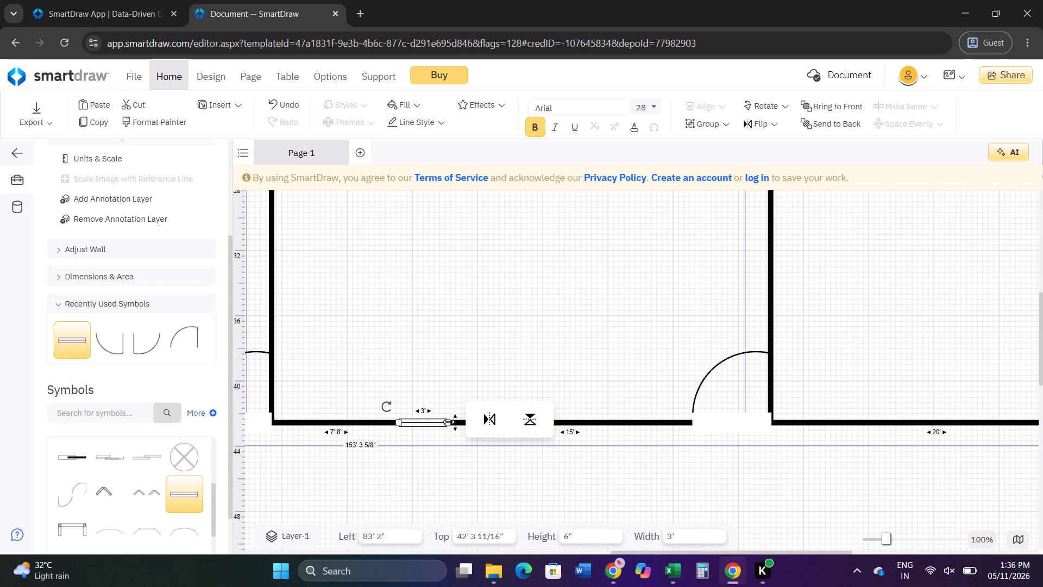
pyautogui.moveTo(448, 422); pyautogui.dragTo(528, 419)
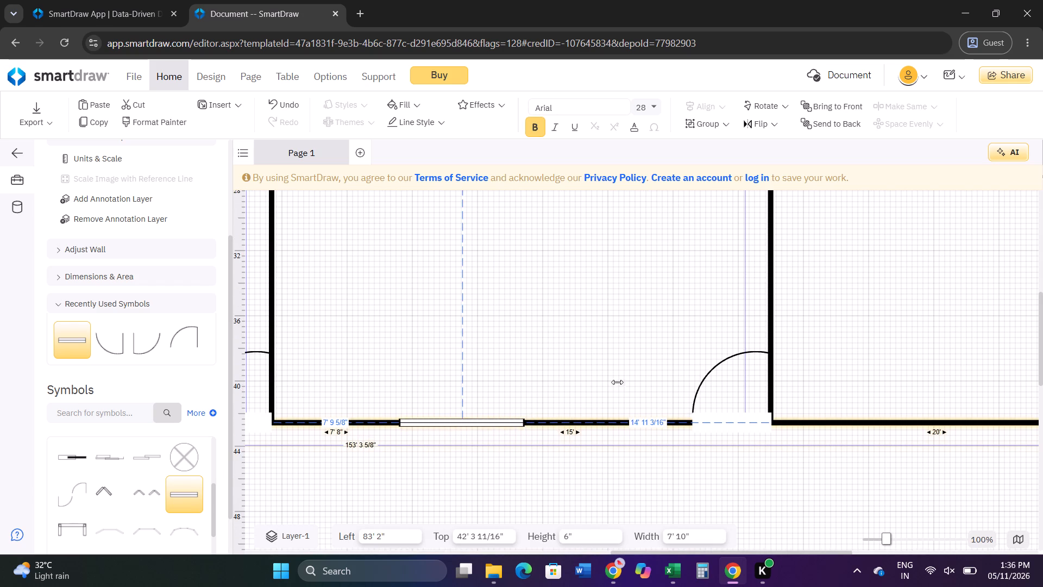
# Insert a window in the fifth room's bottom wall and widen it to 5' 3", at a left offset of 113' 4 1/2".
pyautogui.keyDown('ctrl'); pyautogui.scroll(-1, 532, 368); pyautogui.keyUp('ctrl')
pyautogui.keyDown('ctrl'); pyautogui.scroll(-1, 632, 376); pyautogui.keyUp('ctrl')
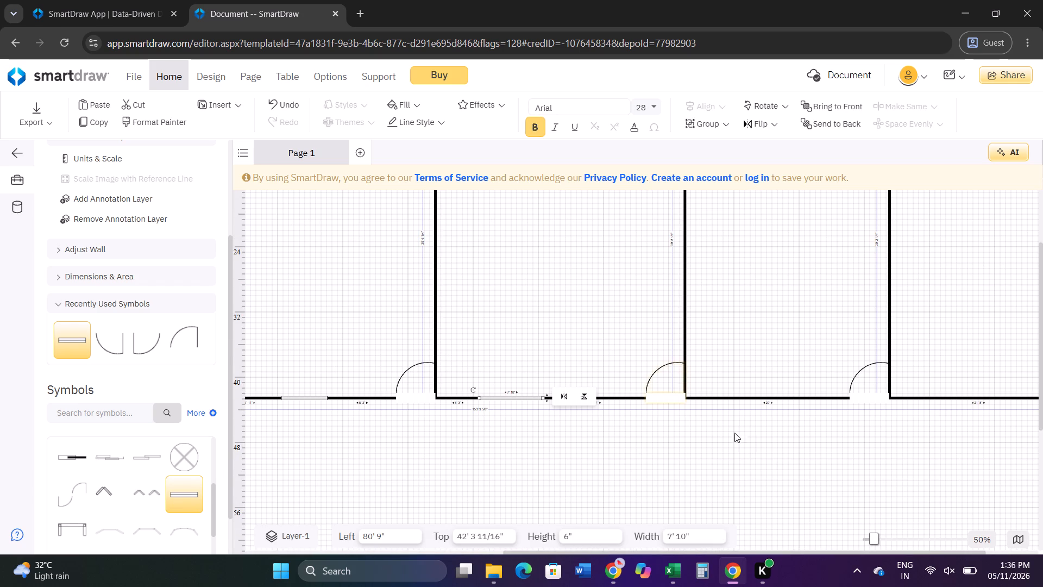
pyautogui.scroll(2, 772, 453)
pyautogui.keyDown('ctrl'); pyautogui.scroll(2, 786, 455); pyautogui.keyUp('ctrl')
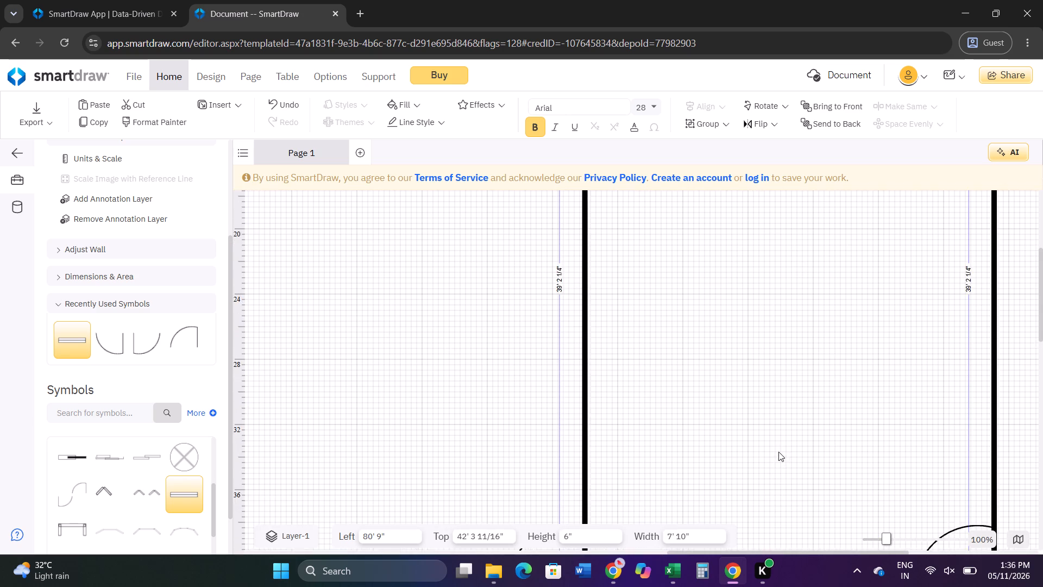
pyautogui.scroll(-4, 778, 452)
pyautogui.scroll(1, 738, 385)
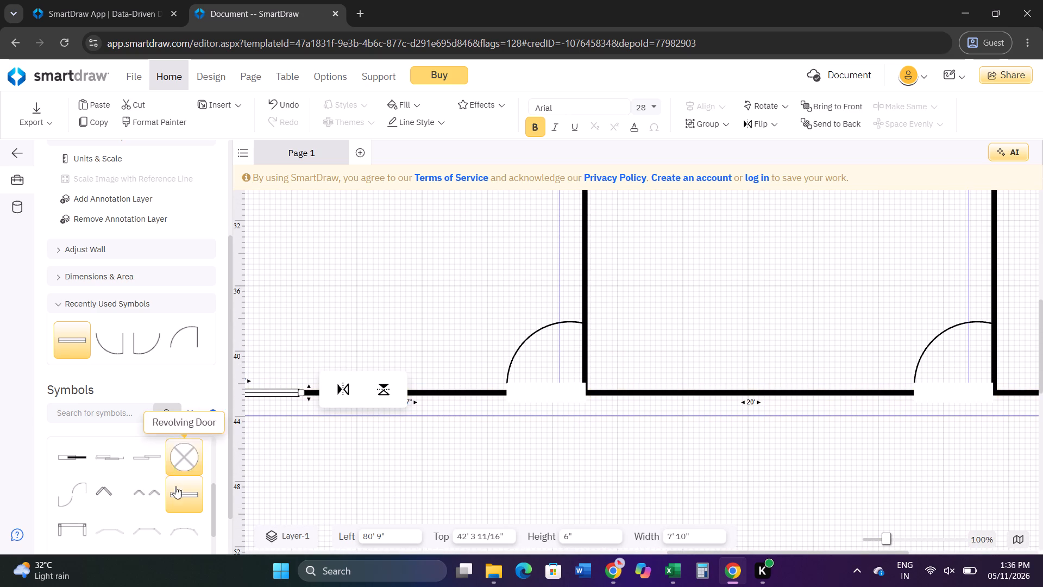
pyautogui.moveTo(183, 493); pyautogui.dragTo(746, 390)
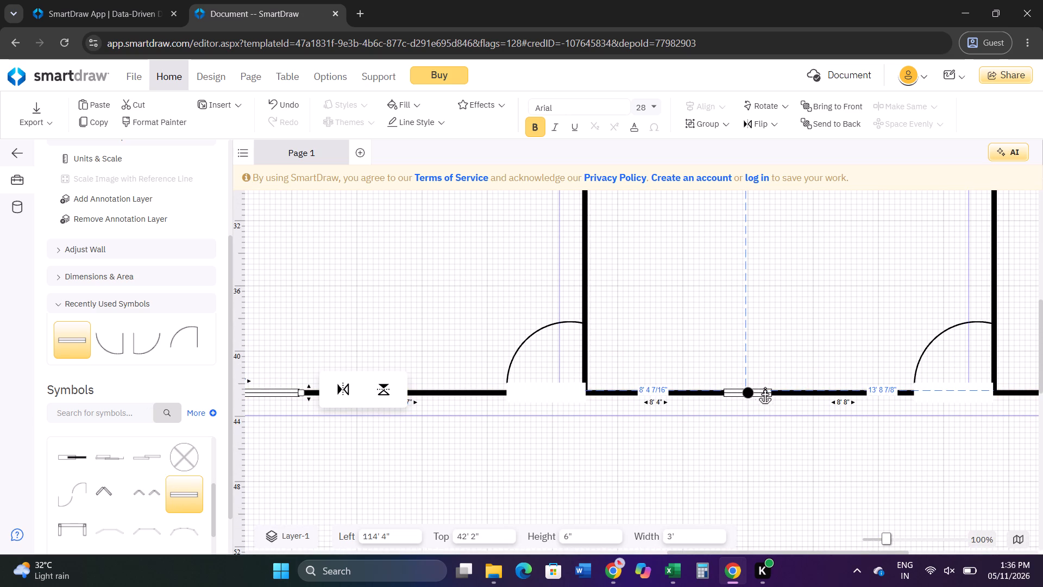
pyautogui.moveTo(774, 392); pyautogui.dragTo(786, 392)
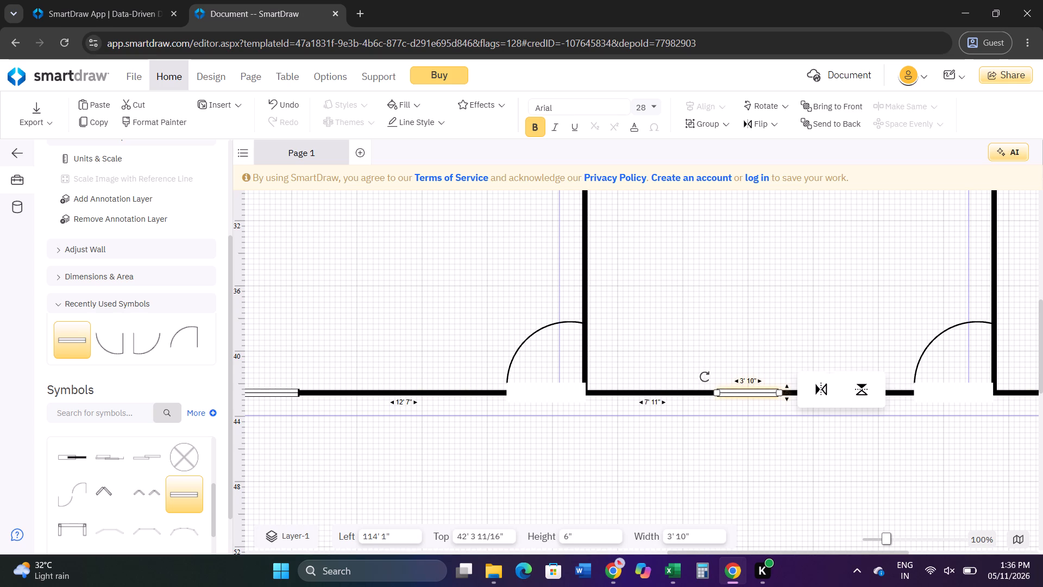
pyautogui.click(742, 434)
pyautogui.click(653, 397)
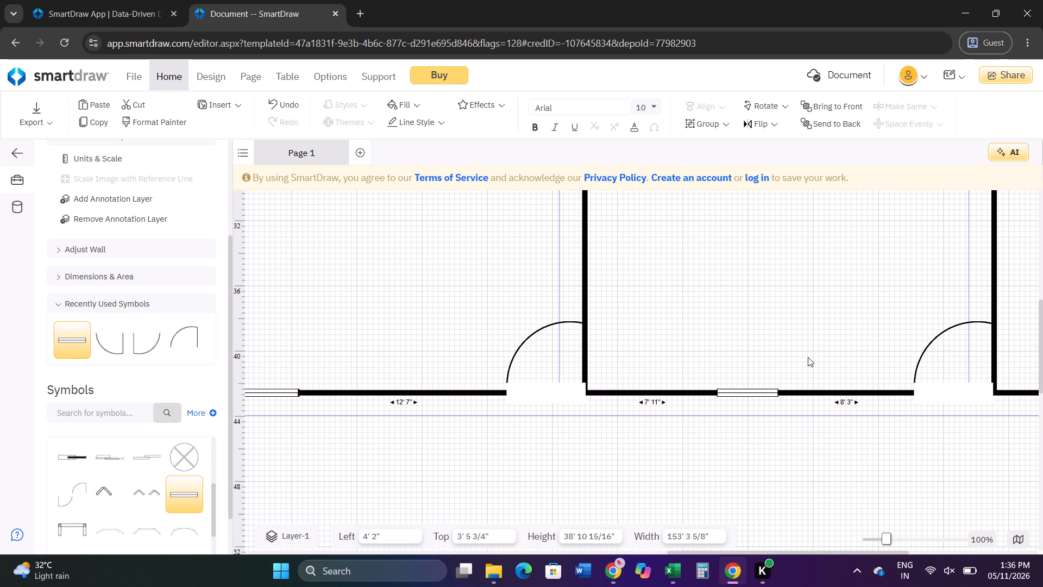
pyautogui.click(764, 395)
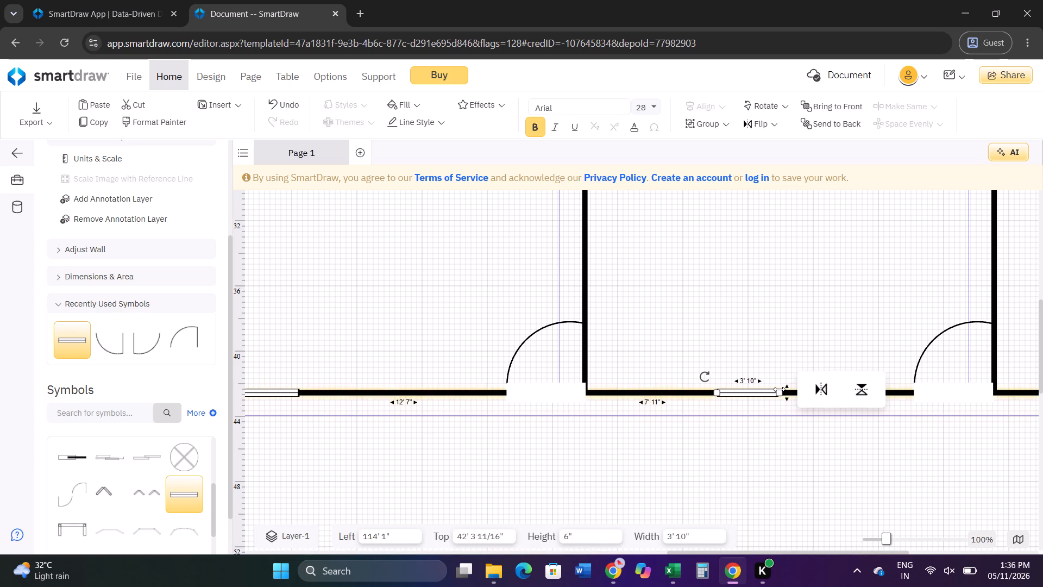
pyautogui.moveTo(780, 392); pyautogui.dragTo(802, 392)
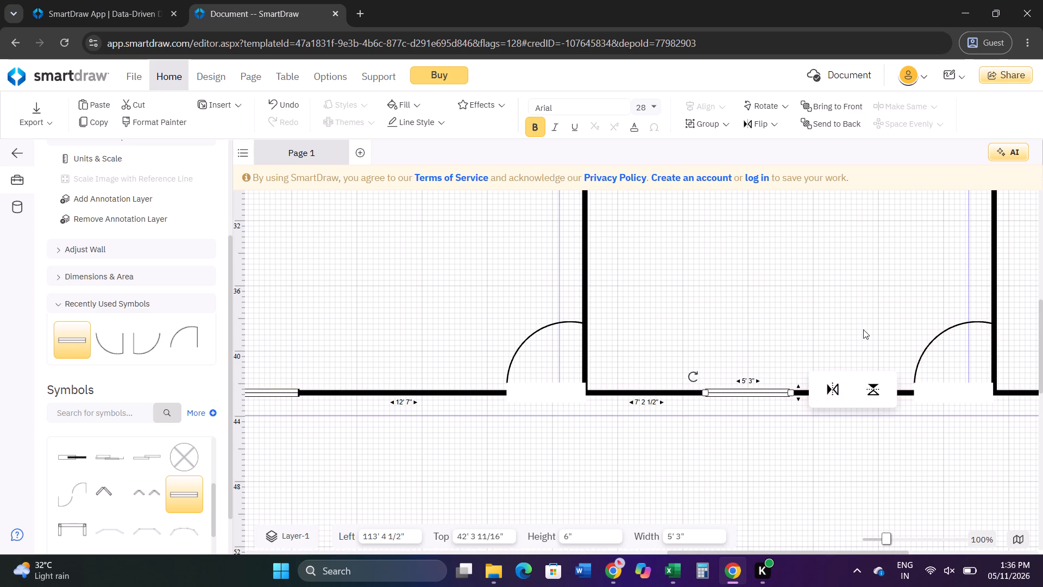
# Insert a window in the sixth room's bottom wall, move it toward the wall's middle and widen it to 8' 11".
pyautogui.keyDown('ctrl'); pyautogui.scroll(-1, 863, 329); pyautogui.keyUp('ctrl')
pyautogui.moveTo(801, 553); pyautogui.dragTo(852, 546)
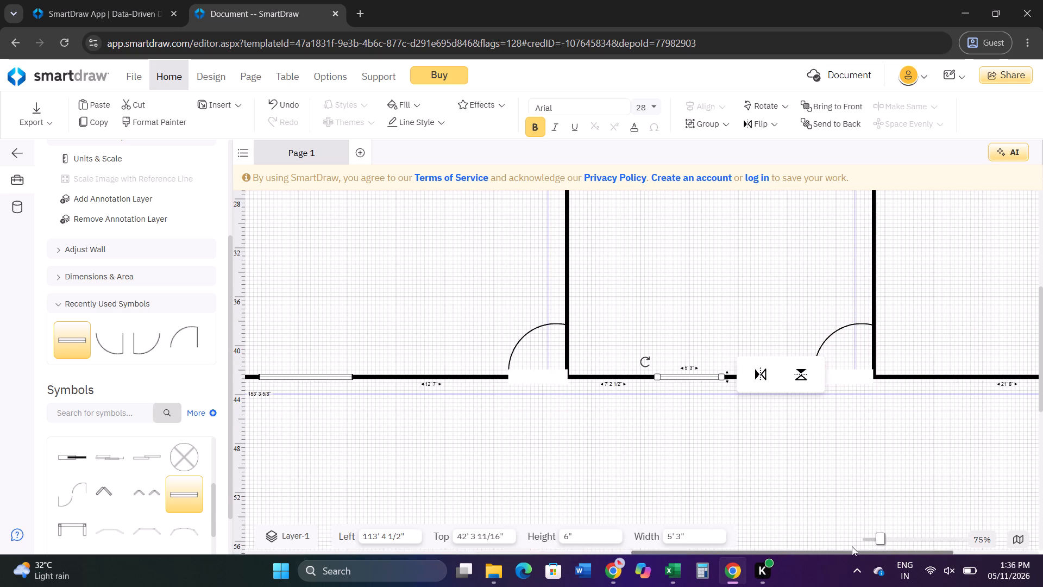
pyautogui.moveTo(852, 546); pyautogui.dragTo(947, 526)
pyautogui.scroll(6, 956, 491)
pyautogui.scroll(-4, 956, 487)
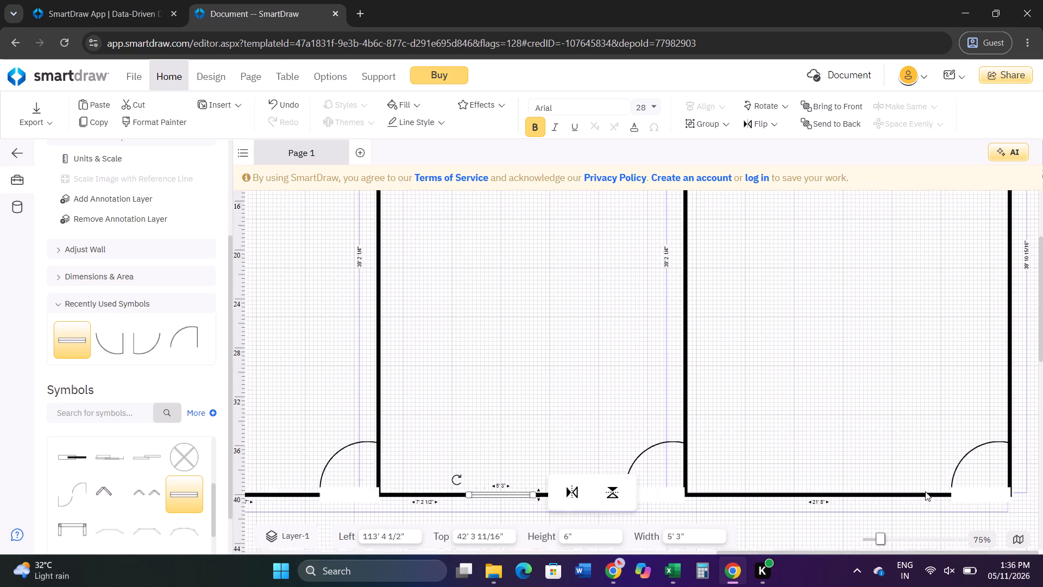
pyautogui.moveTo(178, 498); pyautogui.dragTo(775, 447)
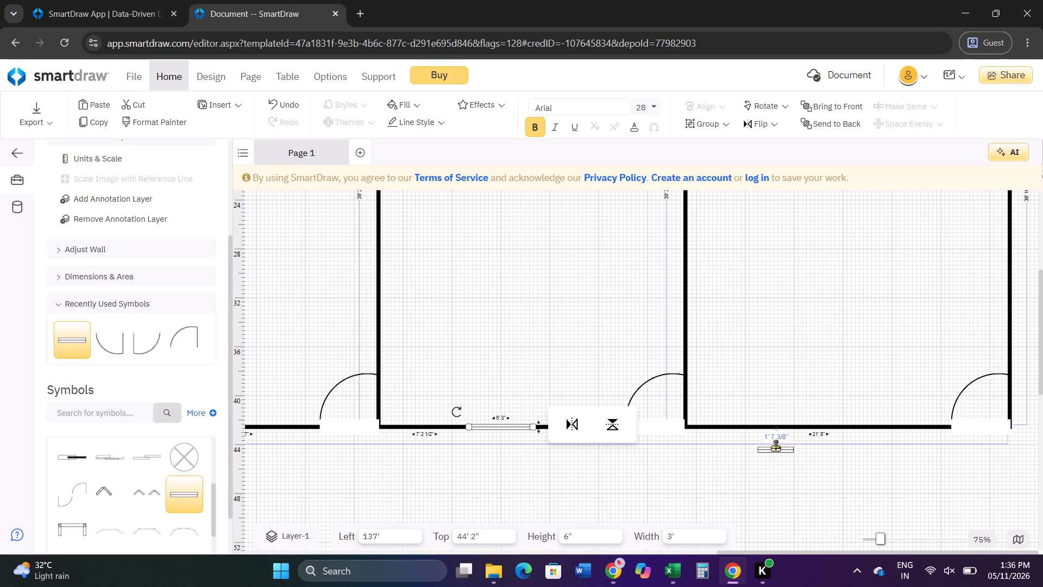
pyautogui.moveTo(775, 447); pyautogui.dragTo(733, 427)
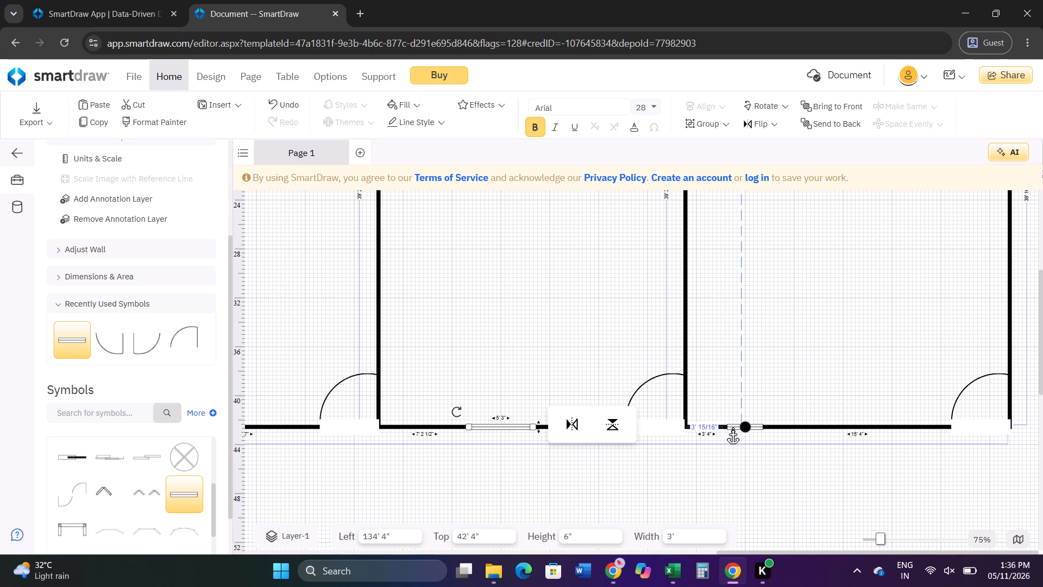
pyautogui.moveTo(752, 426); pyautogui.dragTo(759, 426)
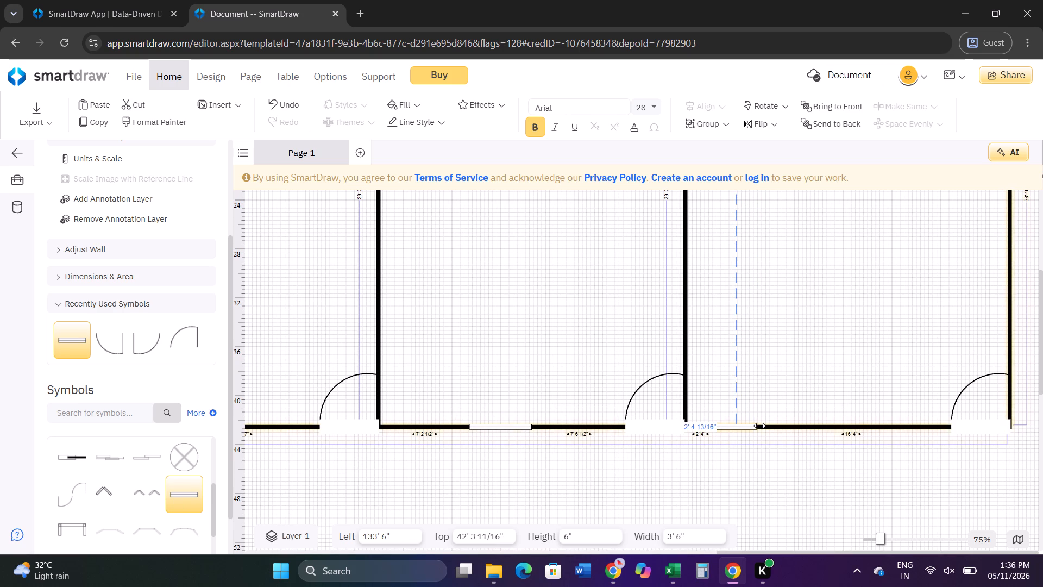
pyautogui.moveTo(759, 426); pyautogui.dragTo(762, 426)
pyautogui.moveTo(734, 427); pyautogui.dragTo(843, 427)
pyautogui.moveTo(840, 422); pyautogui.dragTo(820, 426)
pyautogui.moveTo(841, 426); pyautogui.dragTo(835, 427)
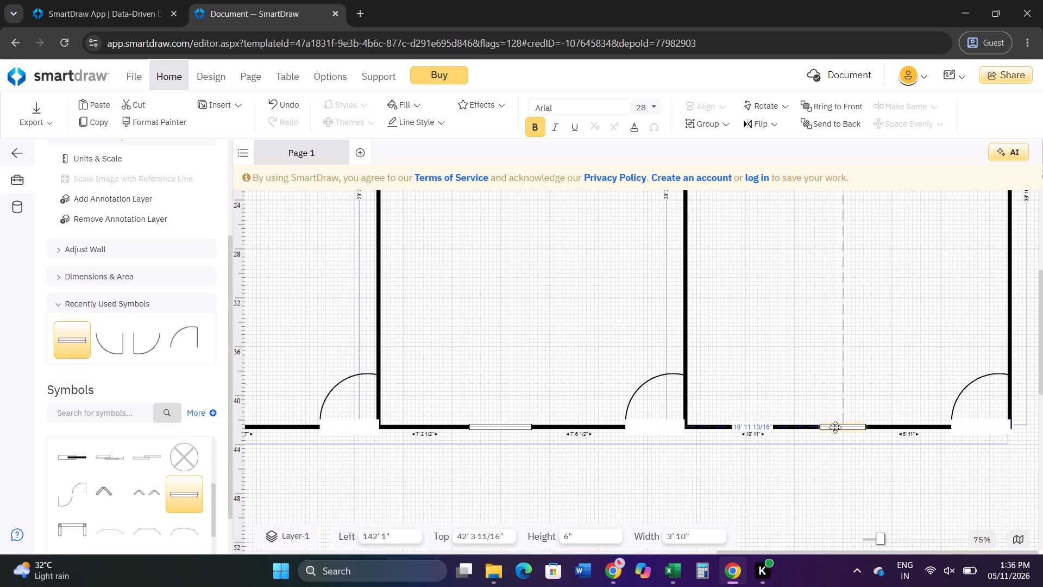
pyautogui.moveTo(835, 427); pyautogui.dragTo(804, 428)
pyautogui.click(823, 422)
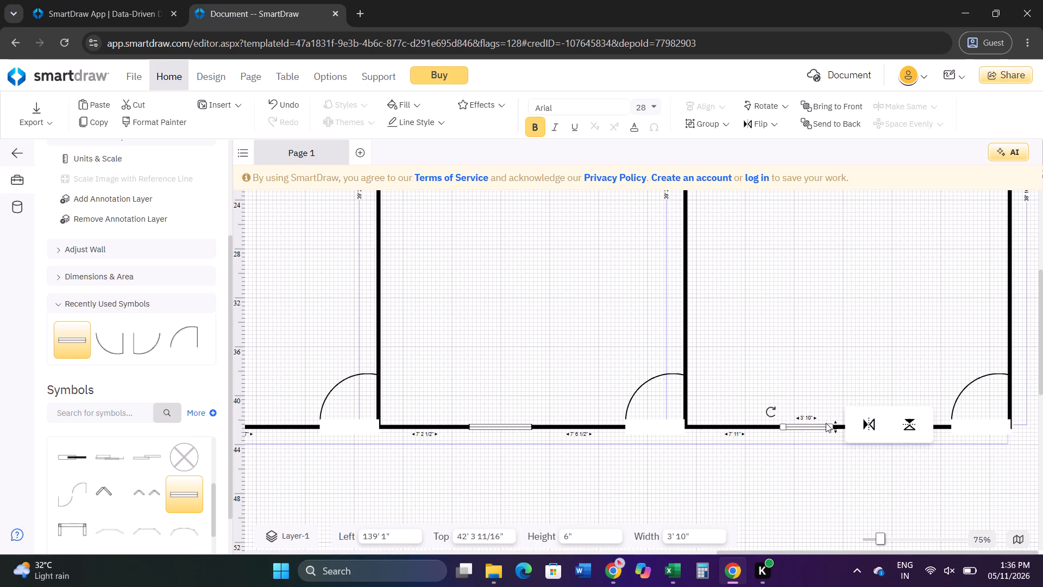
pyautogui.click(826, 427)
pyautogui.moveTo(832, 427); pyautogui.dragTo(891, 431)
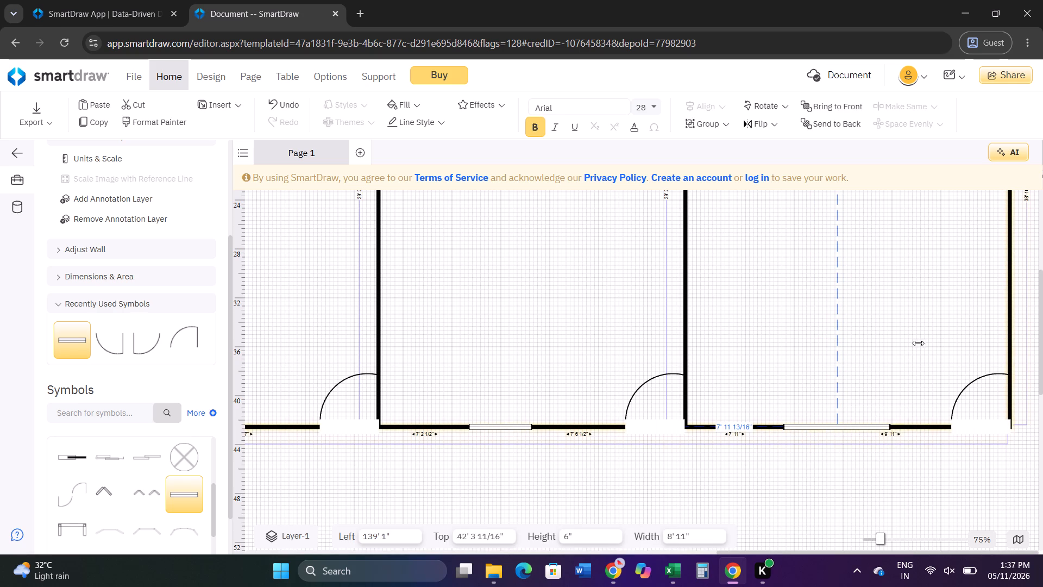
pyautogui.click(918, 343)
# Insert two 36" windows in the sixth room's right outer wall, at top offsets of 9' 9" and 18' 5".
pyautogui.keyDown('ctrl'); pyautogui.scroll(-2, 1042, 315); pyautogui.keyUp('ctrl')
pyautogui.scroll(4, 1010, 322)
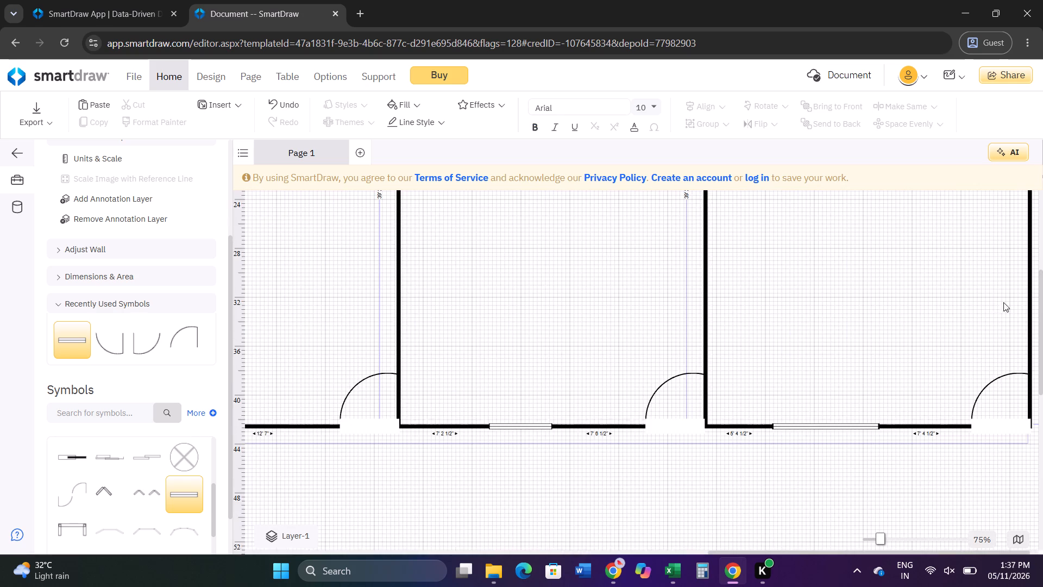
pyautogui.scroll(3, 1035, 314)
pyautogui.moveTo(922, 552); pyautogui.dragTo(946, 550)
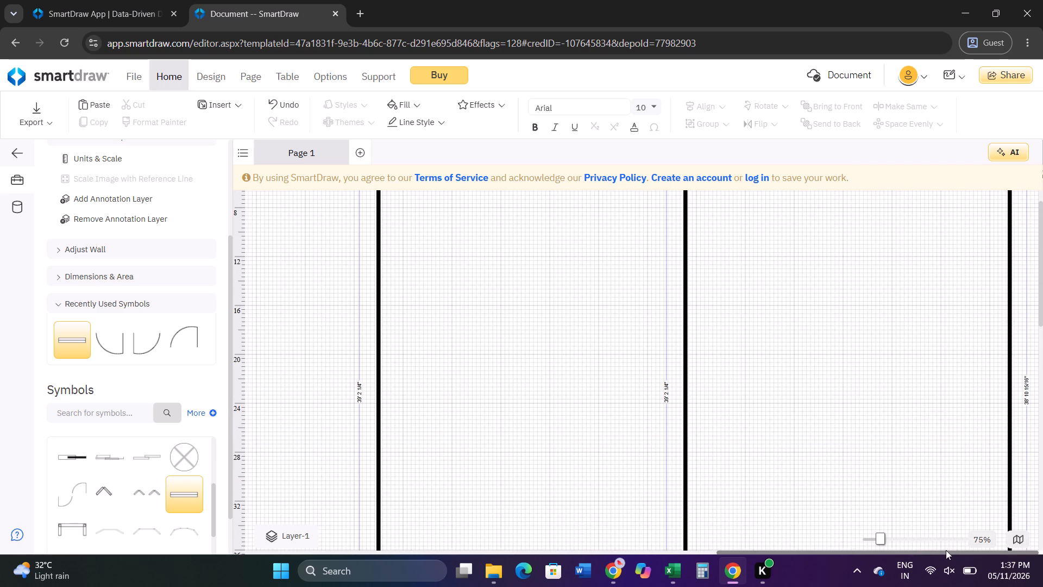
pyautogui.moveTo(946, 550); pyautogui.dragTo(972, 541)
pyautogui.scroll(3, 982, 419)
pyautogui.moveTo(196, 497); pyautogui.dragTo(323, 473)
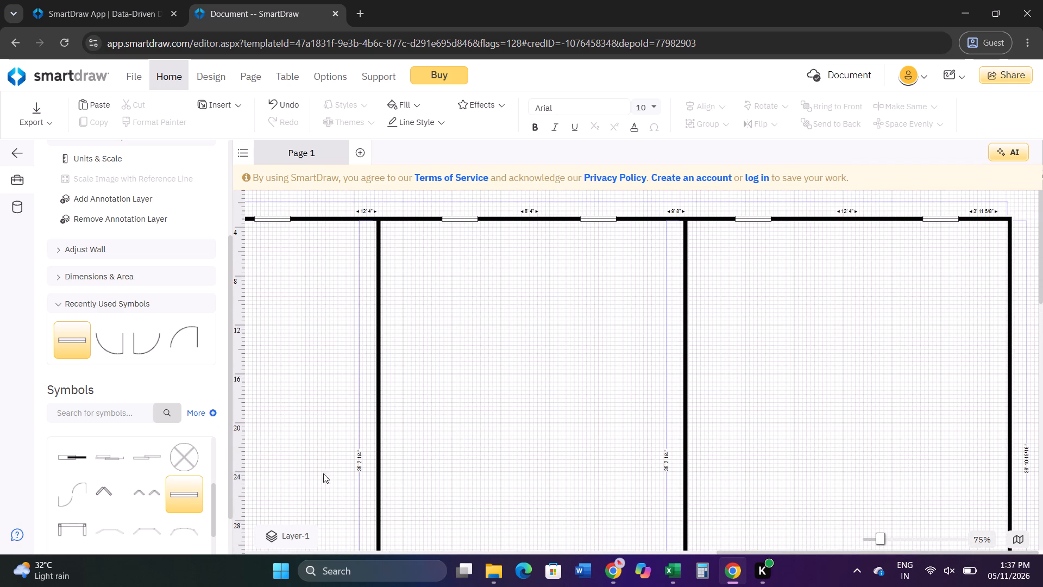
pyautogui.moveTo(323, 473); pyautogui.dragTo(1013, 301)
pyautogui.scroll(-2, 1005, 358)
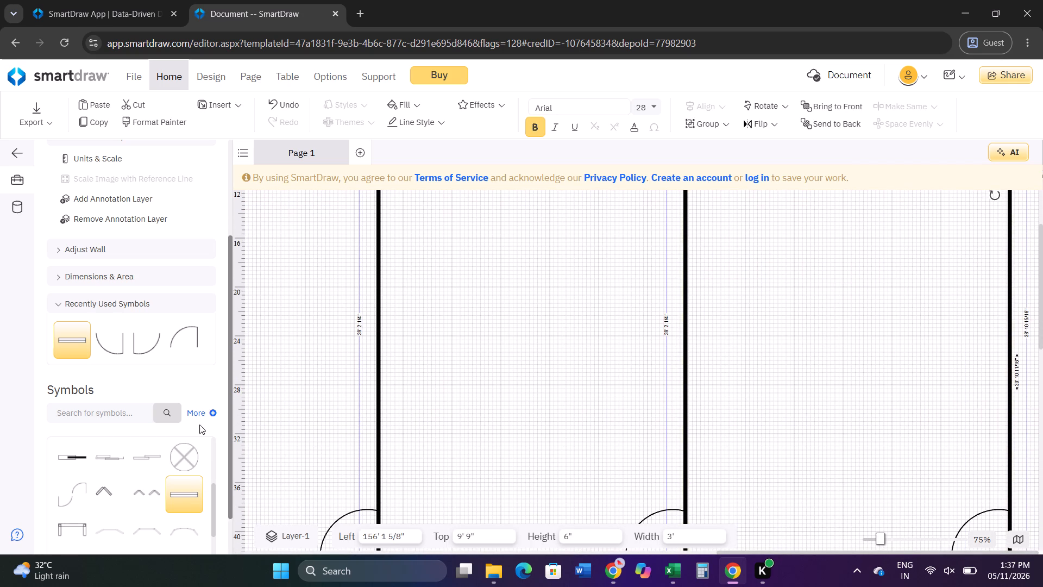
pyautogui.moveTo(185, 494); pyautogui.dragTo(1015, 302)
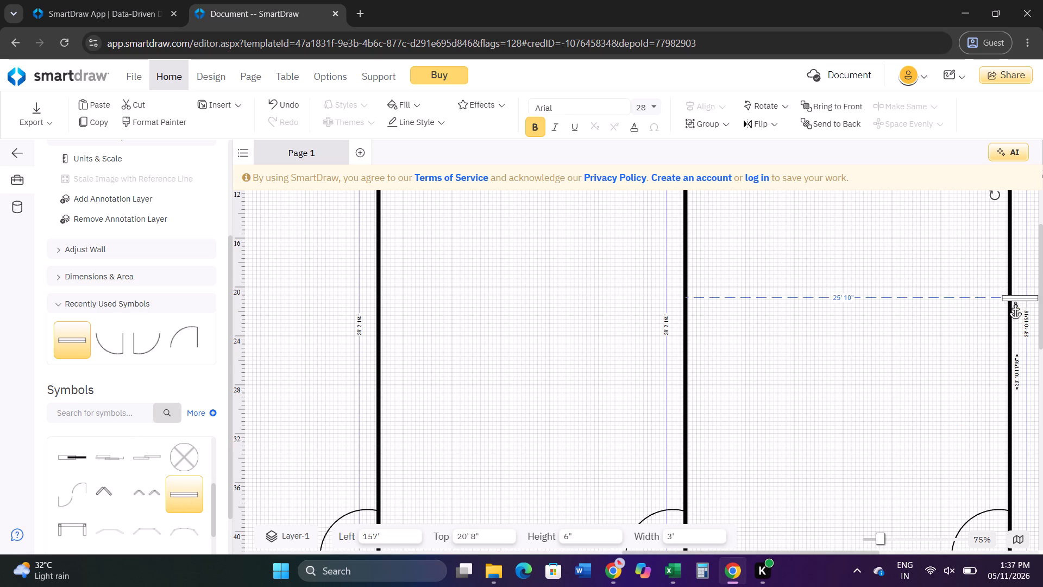
pyautogui.moveTo(1015, 302); pyautogui.dragTo(1009, 271)
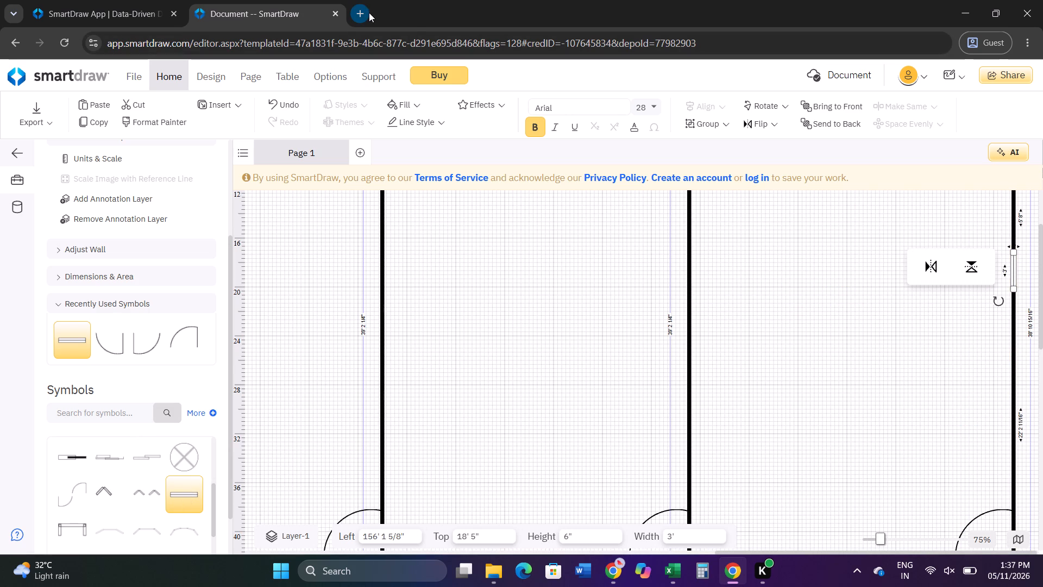
pyautogui.scroll(3, 970, 412)
pyautogui.scroll(-1, 985, 328)
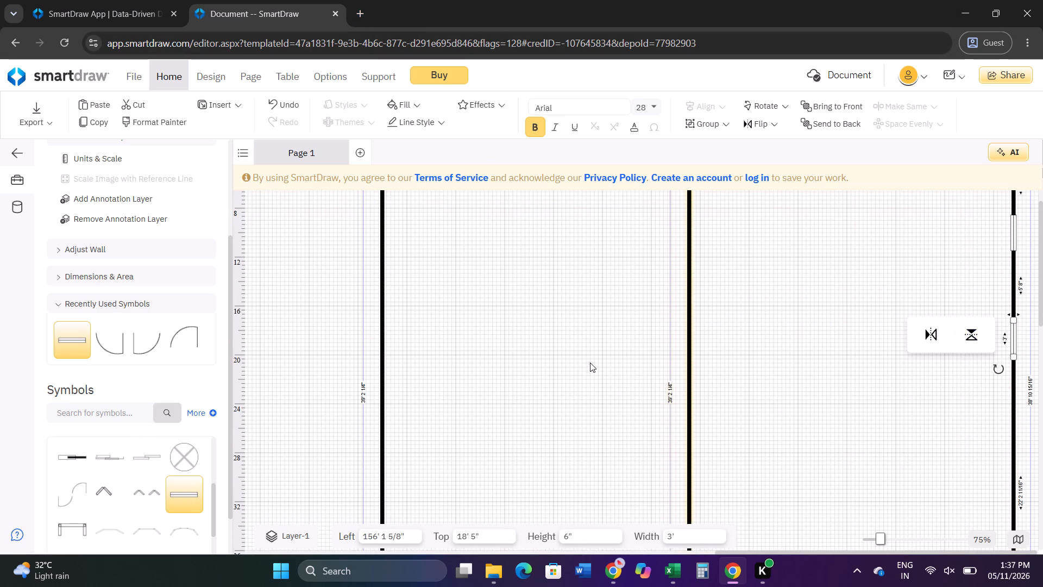
# Insert a third 36" window in the sixth room's right outer wall, at a top offset of 29' 1".
pyautogui.moveTo(175, 496); pyautogui.dragTo(1013, 471)
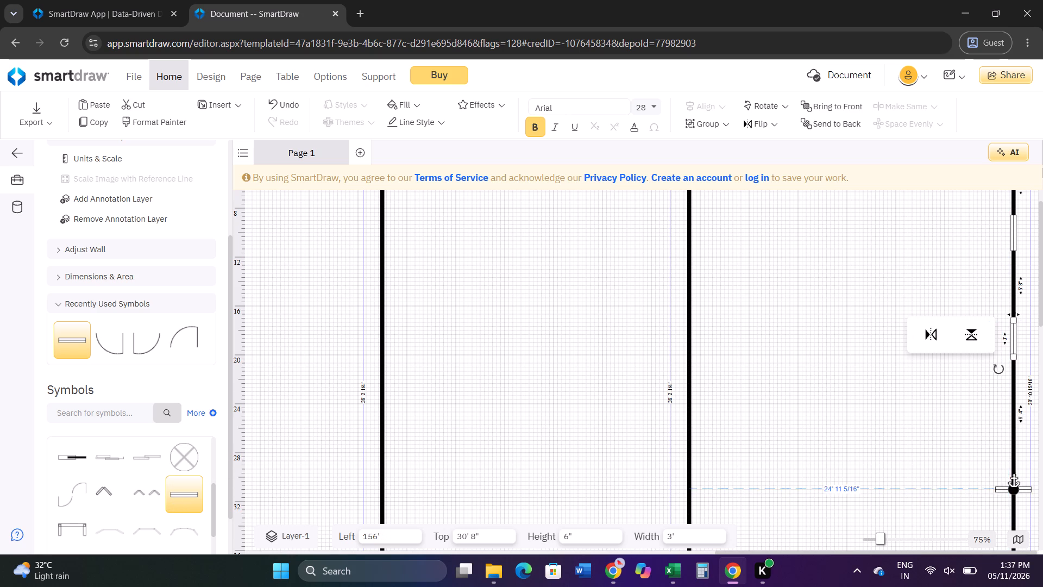
pyautogui.moveTo(1013, 471); pyautogui.dragTo(1013, 469)
# Place a Bed with Bedframe from the Beds symbols in the first room, at a left offset of 6' and a top offset of 8'.
pyautogui.scroll(2, 1002, 379)
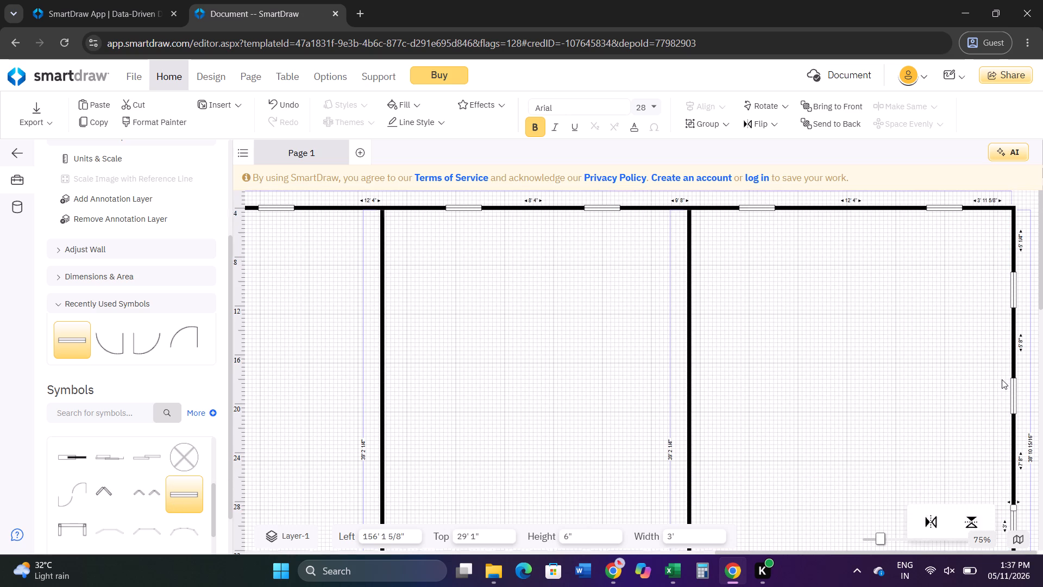
pyautogui.scroll(-3, 1001, 380)
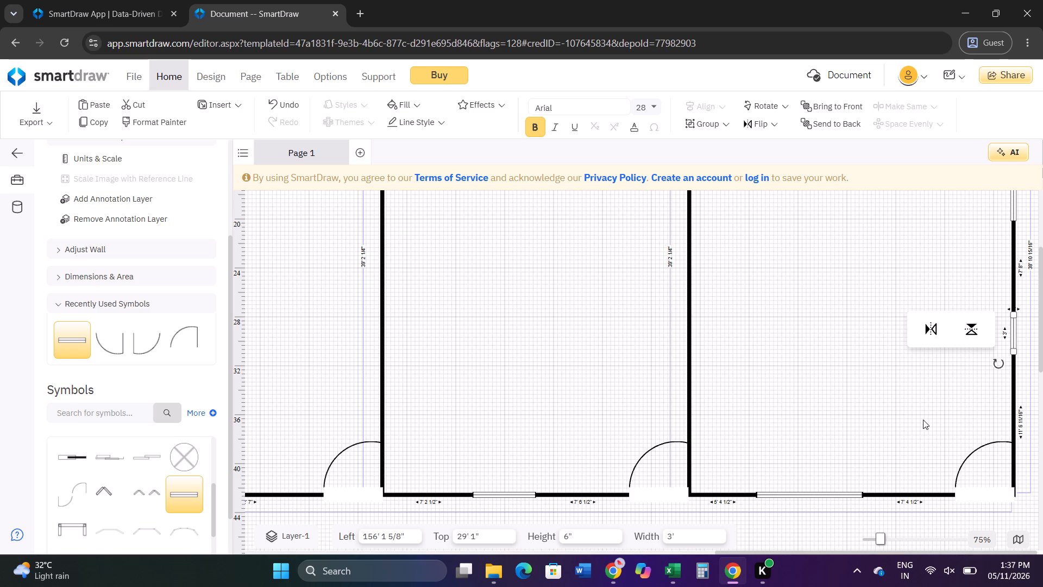
pyautogui.scroll(6, 923, 420)
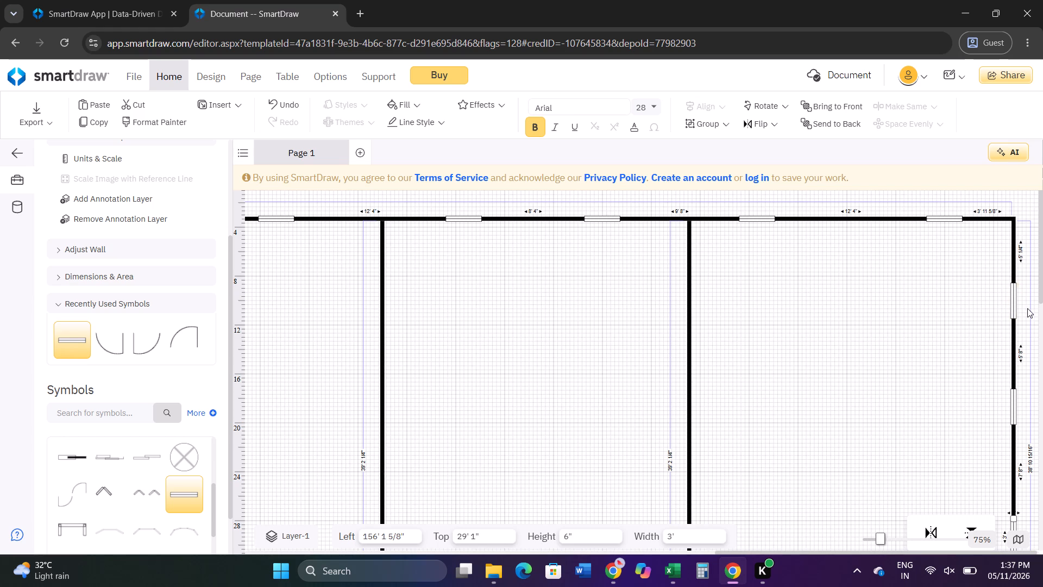
pyautogui.keyDown('ctrl'); pyautogui.scroll(-1, 783, 346); pyautogui.keyUp('ctrl')
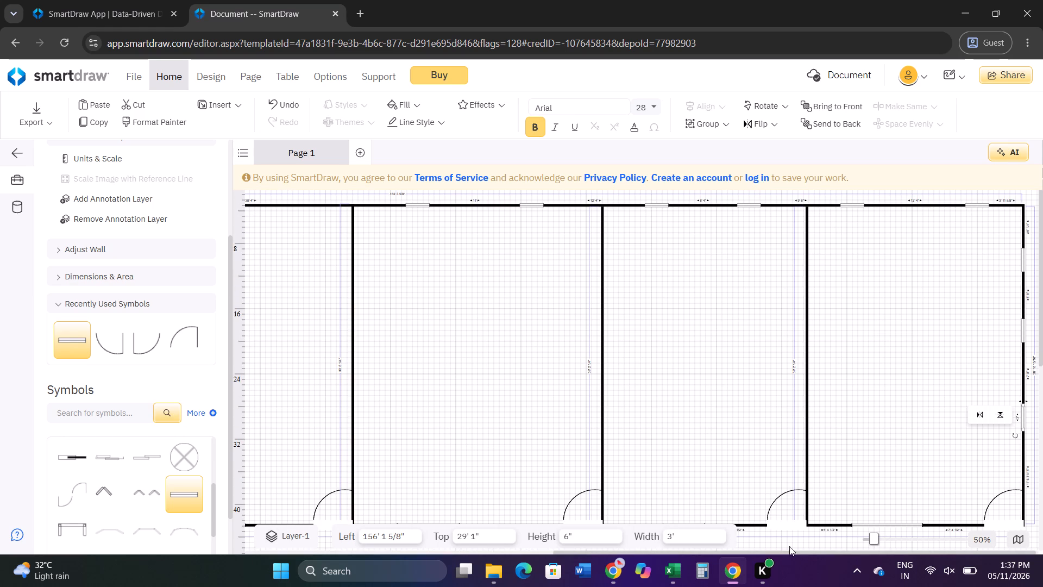
pyautogui.moveTo(814, 549); pyautogui.dragTo(776, 552)
pyautogui.moveTo(782, 554); pyautogui.dragTo(783, 553)
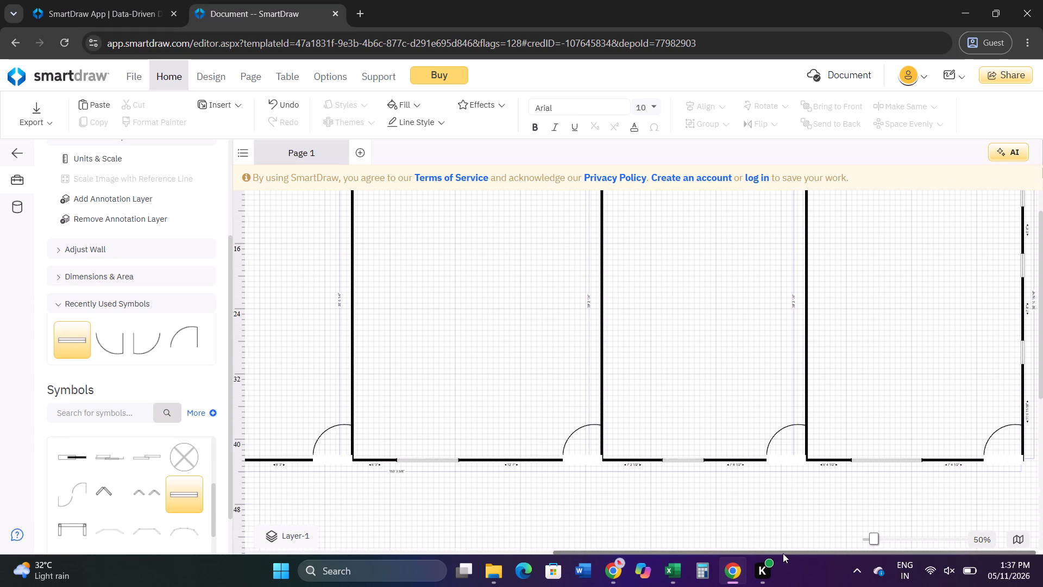
pyautogui.moveTo(783, 553); pyautogui.dragTo(340, 528)
pyautogui.scroll(2, 355, 472)
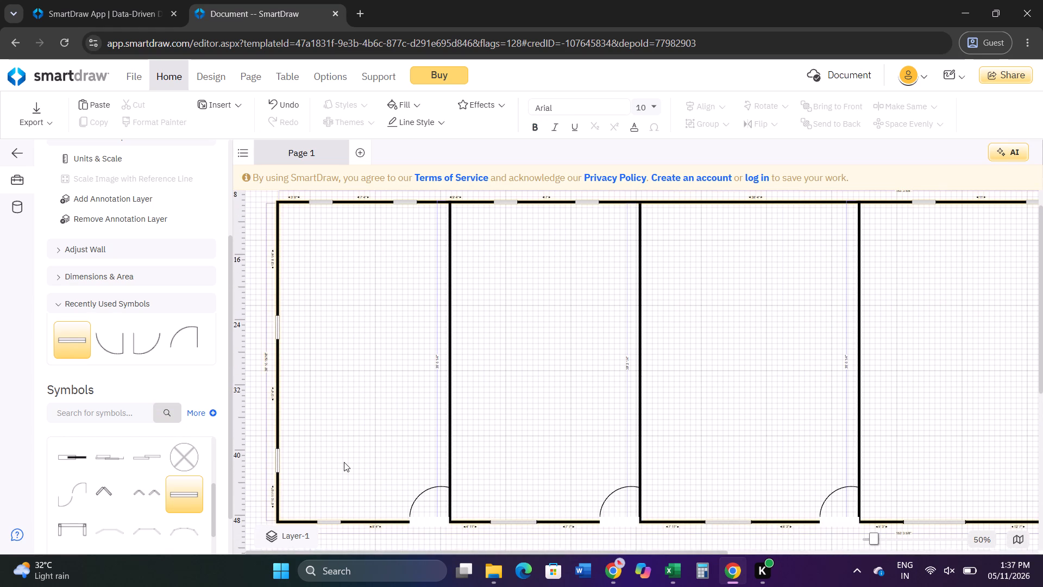
pyautogui.scroll(2, 167, 480)
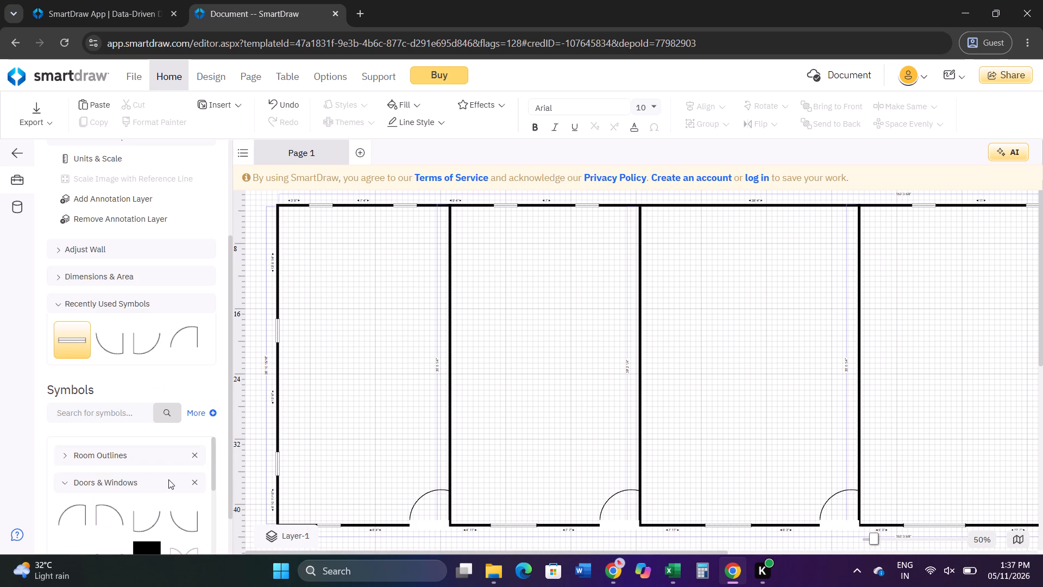
pyautogui.click(116, 483)
pyautogui.scroll(-1, 114, 483)
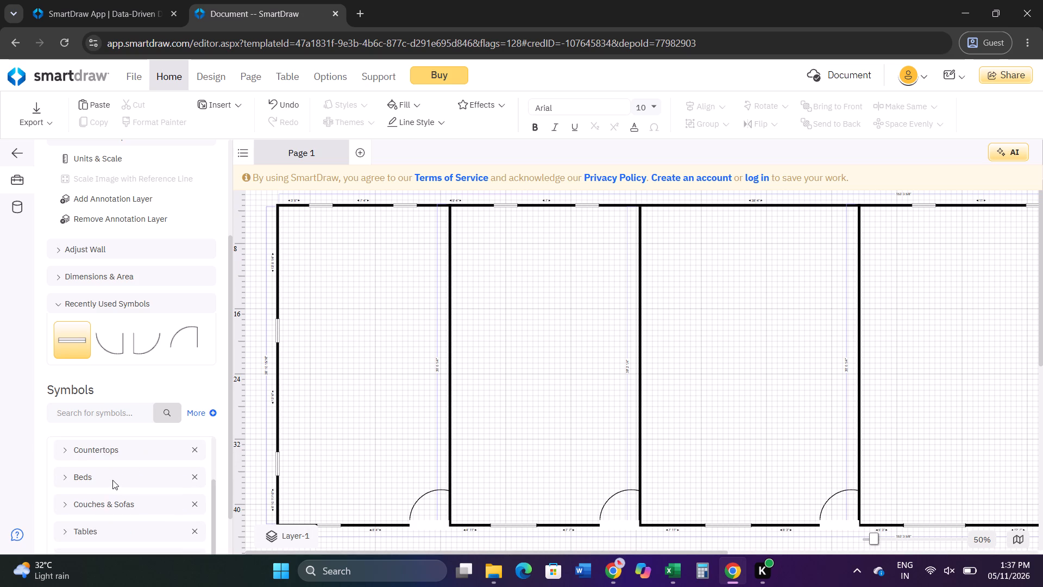
pyautogui.click(112, 476)
pyautogui.click(97, 478)
pyautogui.click(80, 473)
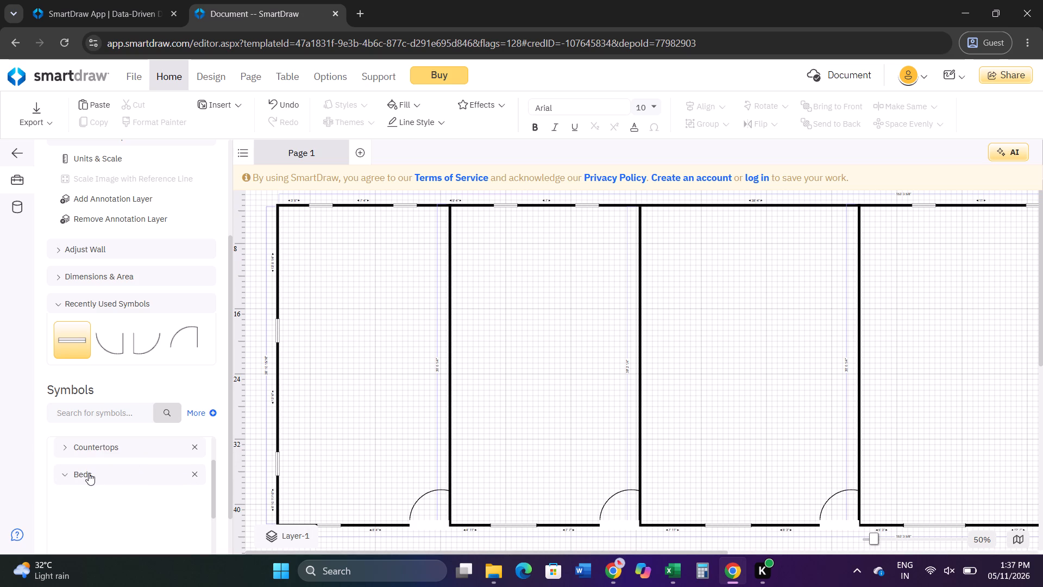
pyautogui.scroll(-1, 100, 484)
pyautogui.scroll(1, 100, 488)
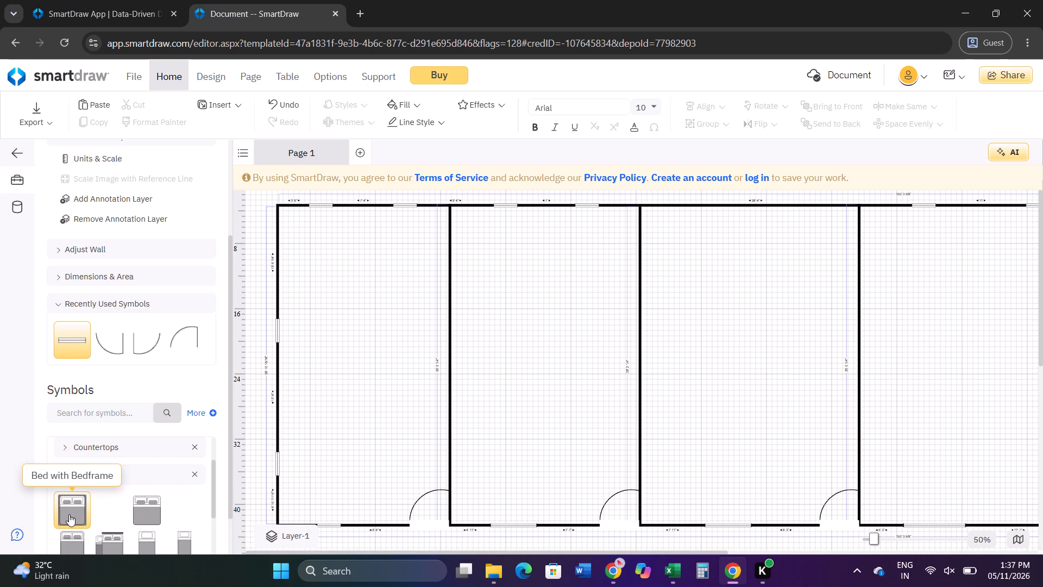
pyautogui.moveTo(76, 513); pyautogui.dragTo(342, 321)
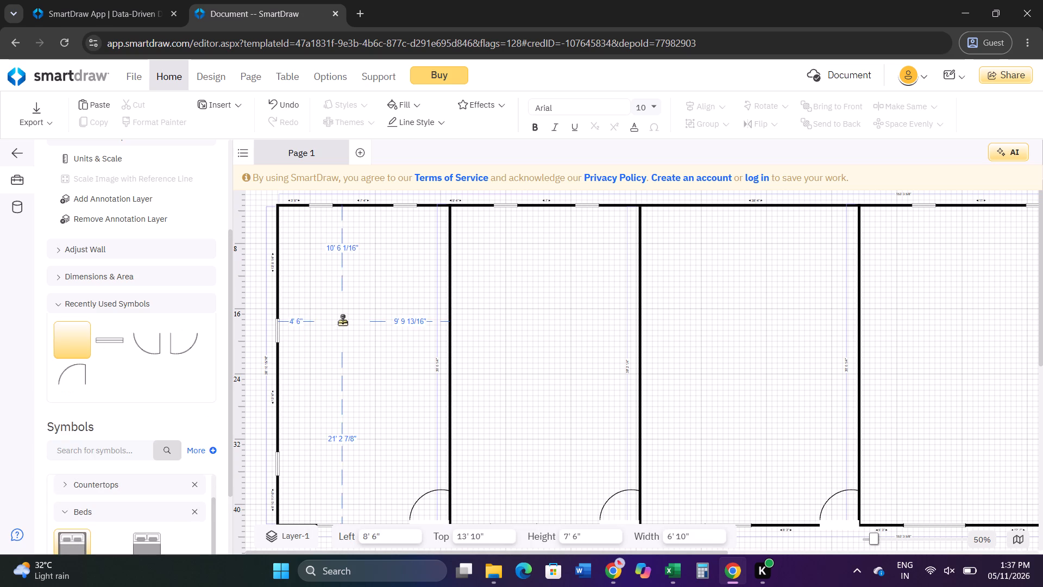
pyautogui.moveTo(342, 321); pyautogui.dragTo(321, 280)
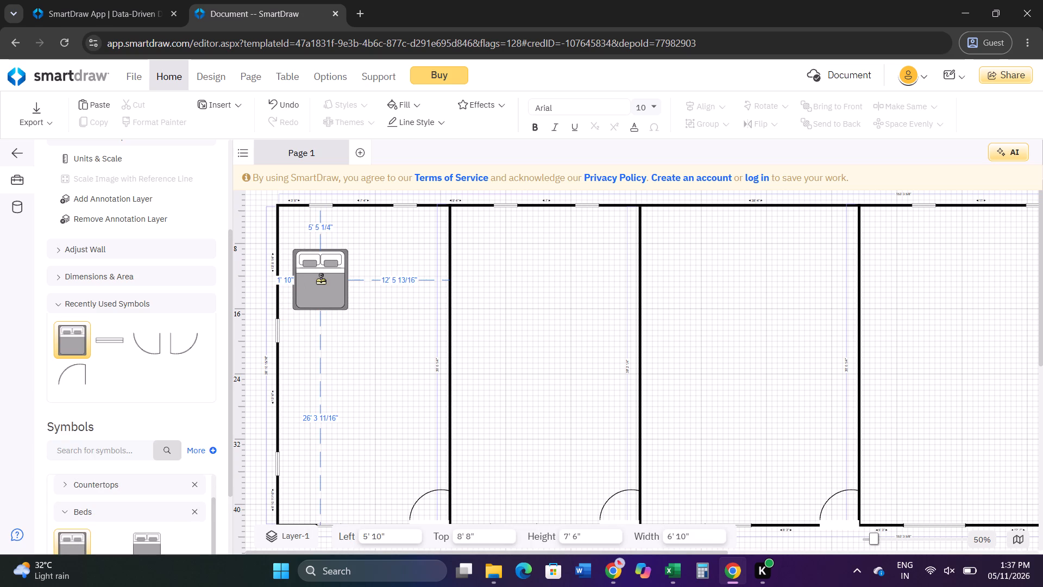
pyautogui.moveTo(321, 280); pyautogui.dragTo(323, 276)
pyautogui.moveTo(323, 276); pyautogui.dragTo(323, 276)
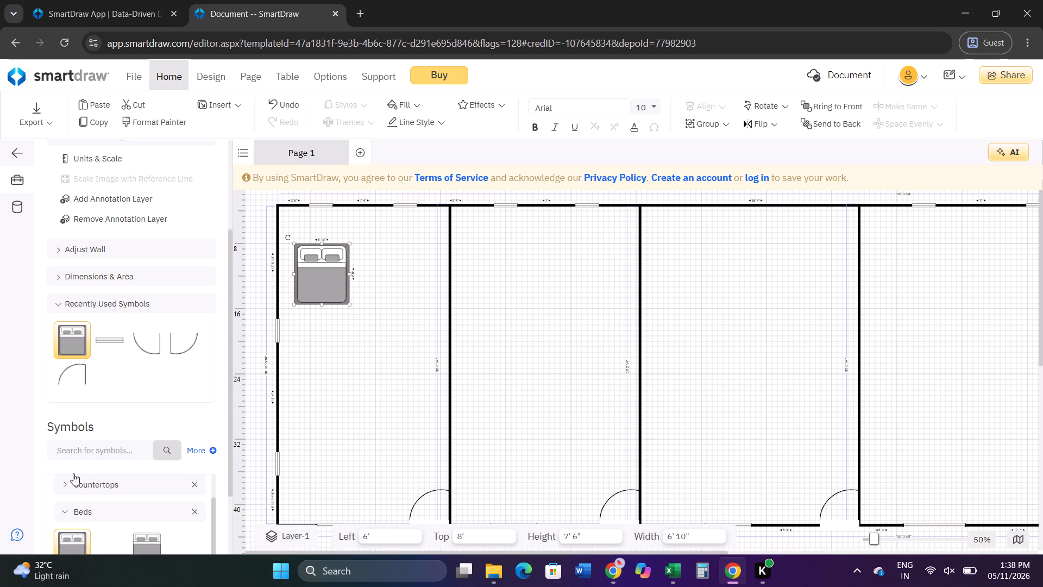
# Place a Bed with Bedframe in the second, third and fourth rooms, at left offsets of about 27' 2", 51' 2" and 79' 10".
pyautogui.moveTo(81, 345); pyautogui.dragTo(495, 279)
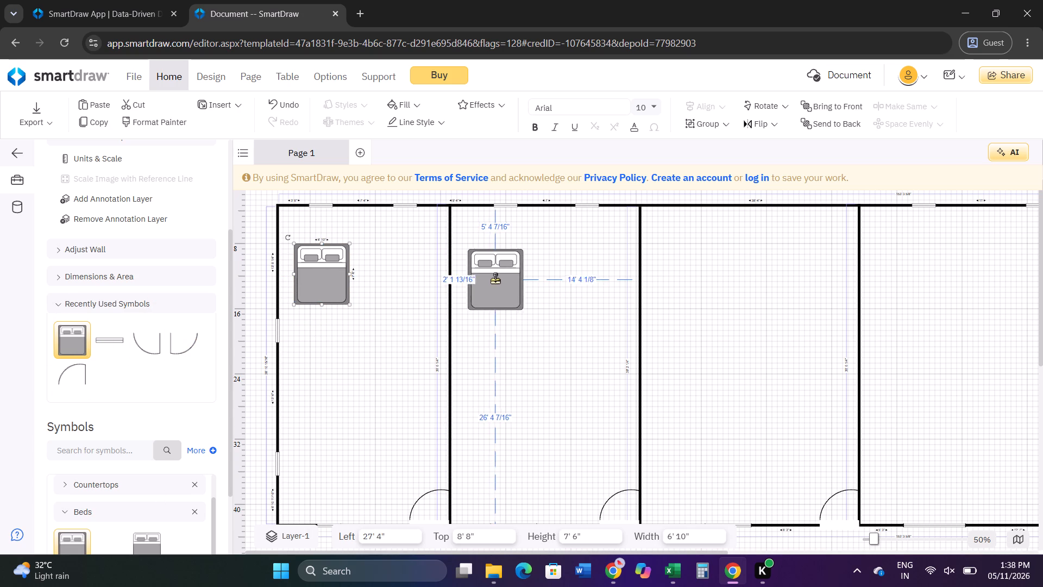
pyautogui.moveTo(495, 279); pyautogui.dragTo(494, 279)
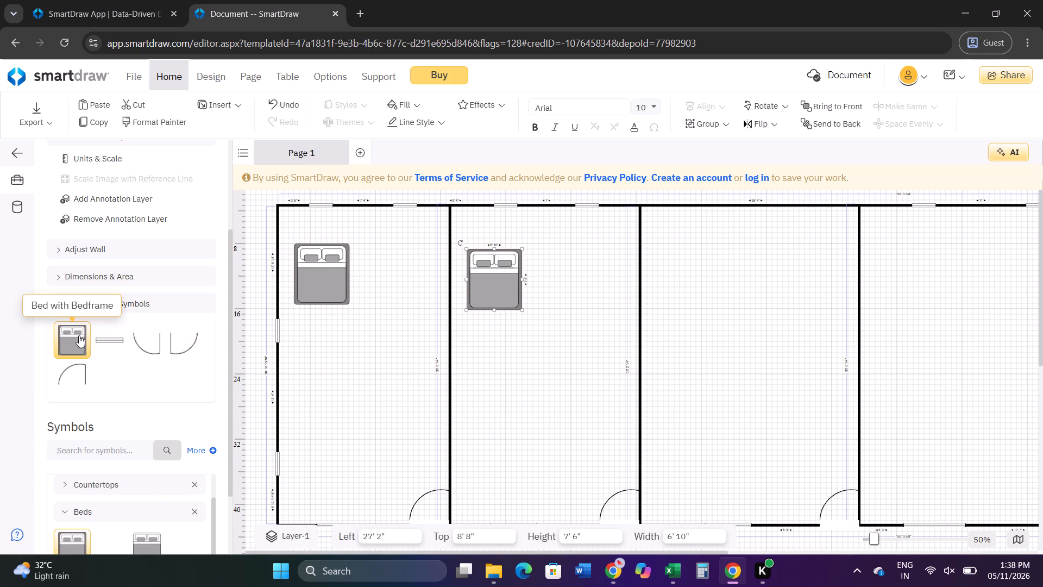
pyautogui.moveTo(79, 335); pyautogui.dragTo(689, 276)
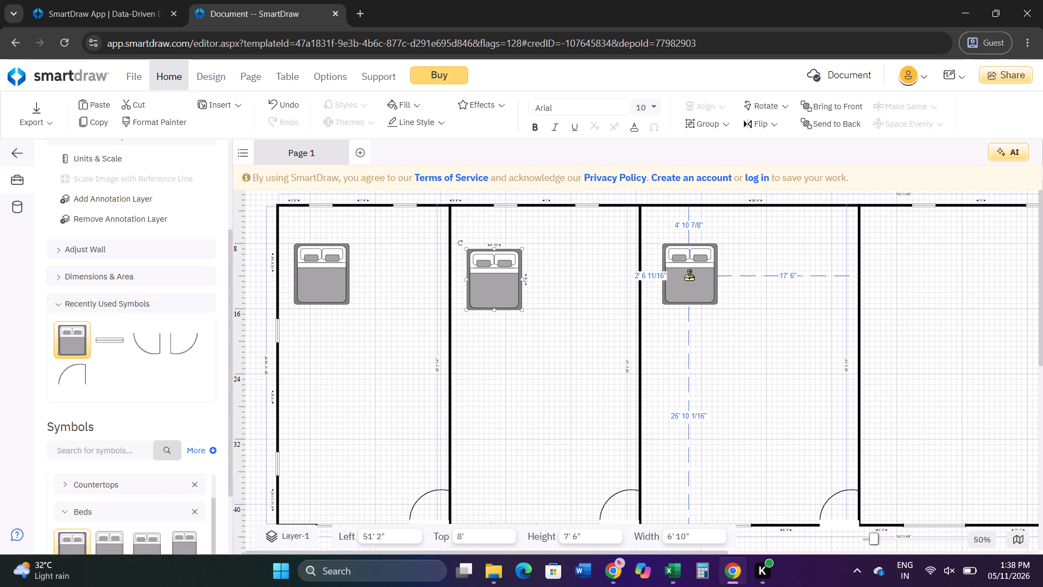
pyautogui.moveTo(689, 276); pyautogui.dragTo(689, 277)
pyautogui.moveTo(74, 343); pyautogui.dragTo(887, 305)
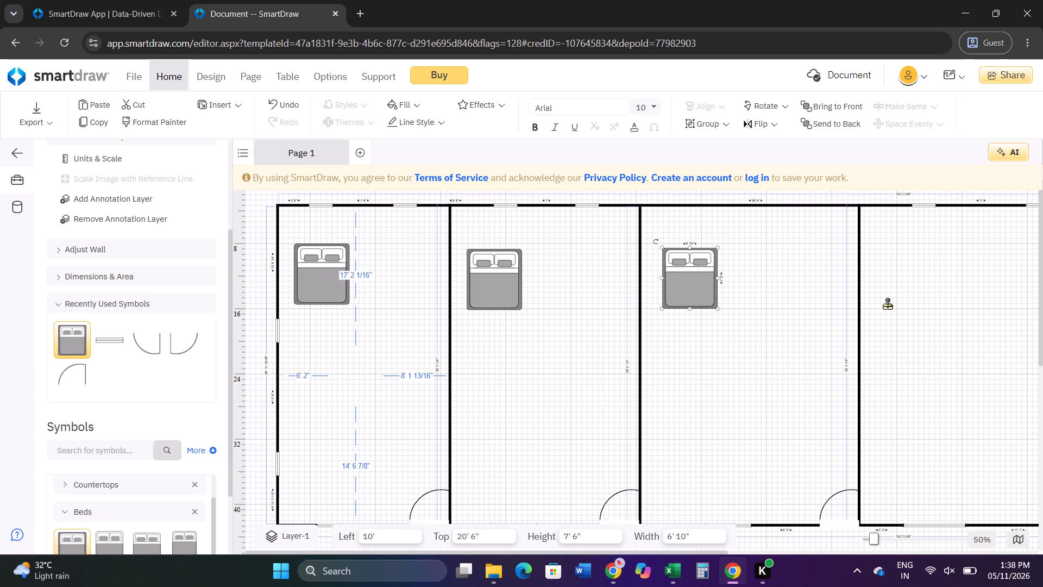
pyautogui.moveTo(887, 305); pyautogui.dragTo(922, 271)
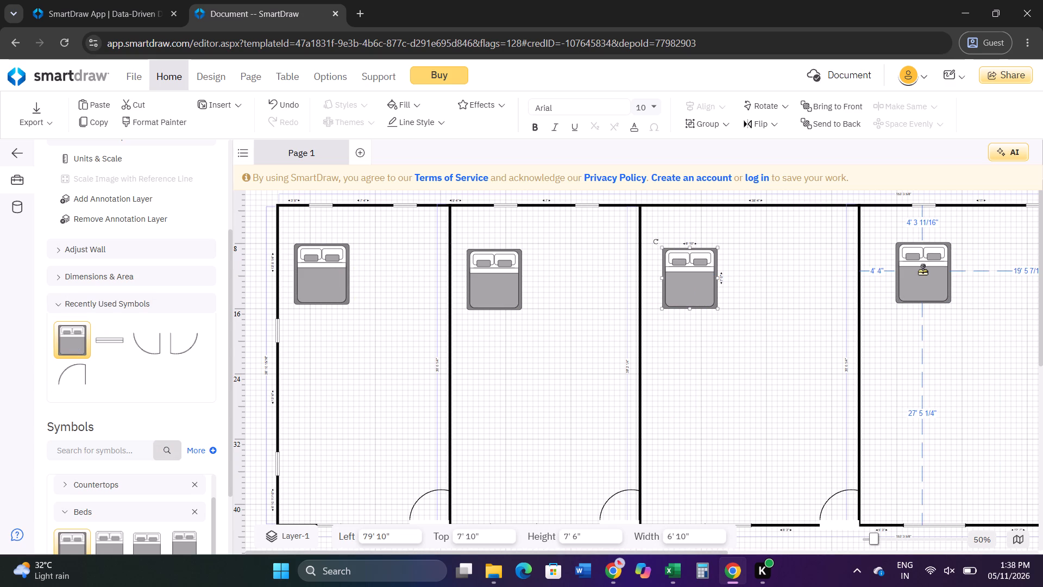
pyautogui.moveTo(922, 271); pyautogui.dragTo(923, 278)
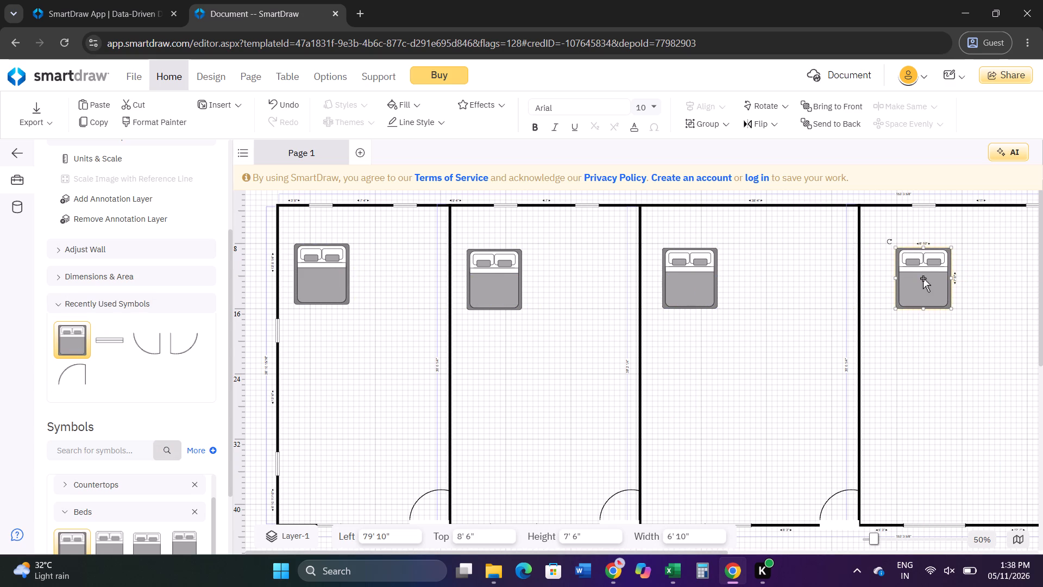
# Place a Bed with Bedframe in the fifth and sixth rooms, at left offsets of 108' 2" and 135' 8" and a top offset of 7'.
pyautogui.keyDown('ctrl'); pyautogui.scroll(-1, 916, 329); pyautogui.keyUp('ctrl')
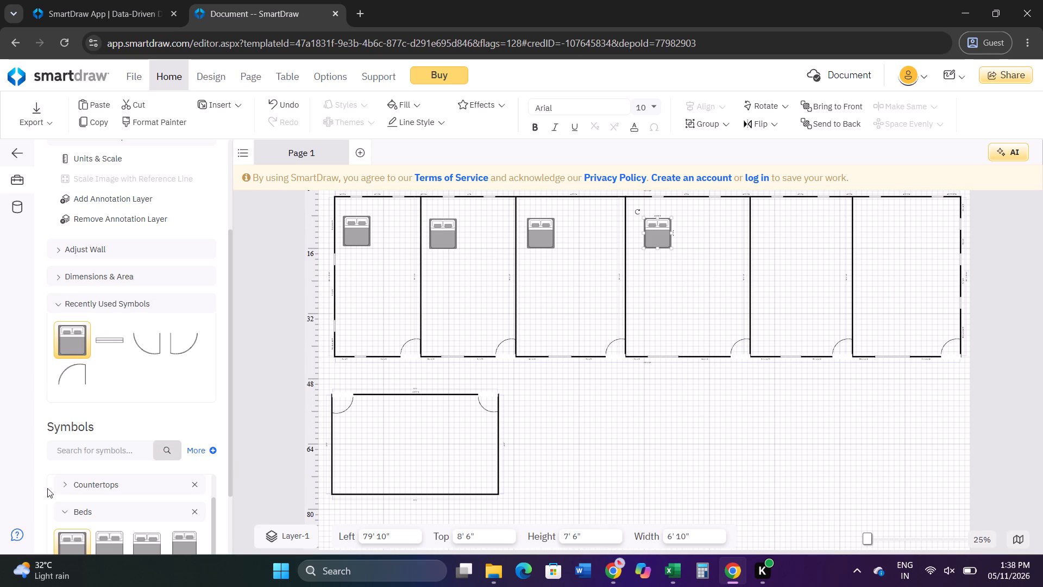
pyautogui.keyDown('ctrl'); pyautogui.scroll(2, 909, 285); pyautogui.keyUp('ctrl')
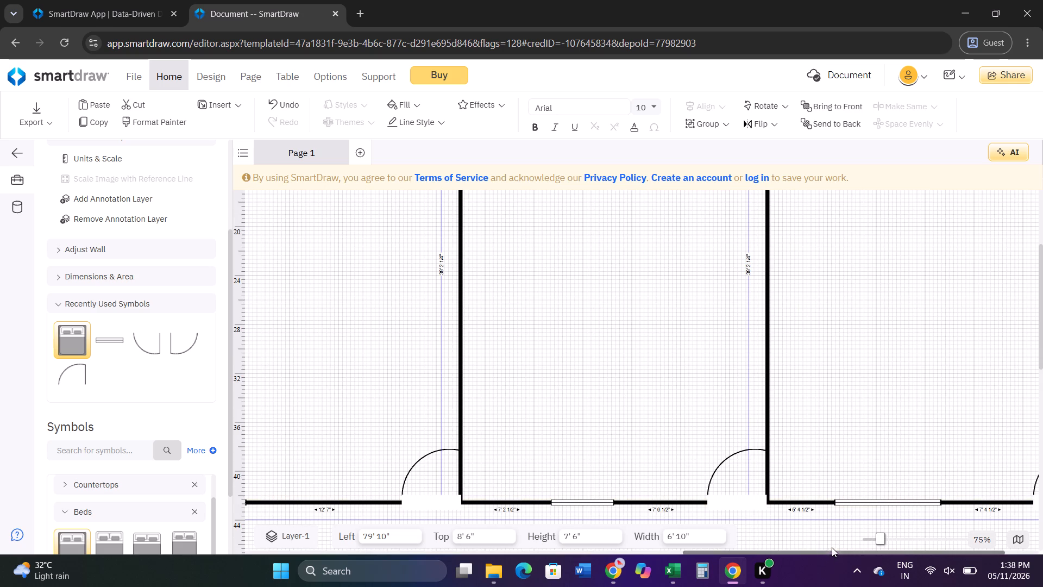
pyautogui.moveTo(835, 551); pyautogui.dragTo(912, 547)
pyautogui.scroll(4, 844, 449)
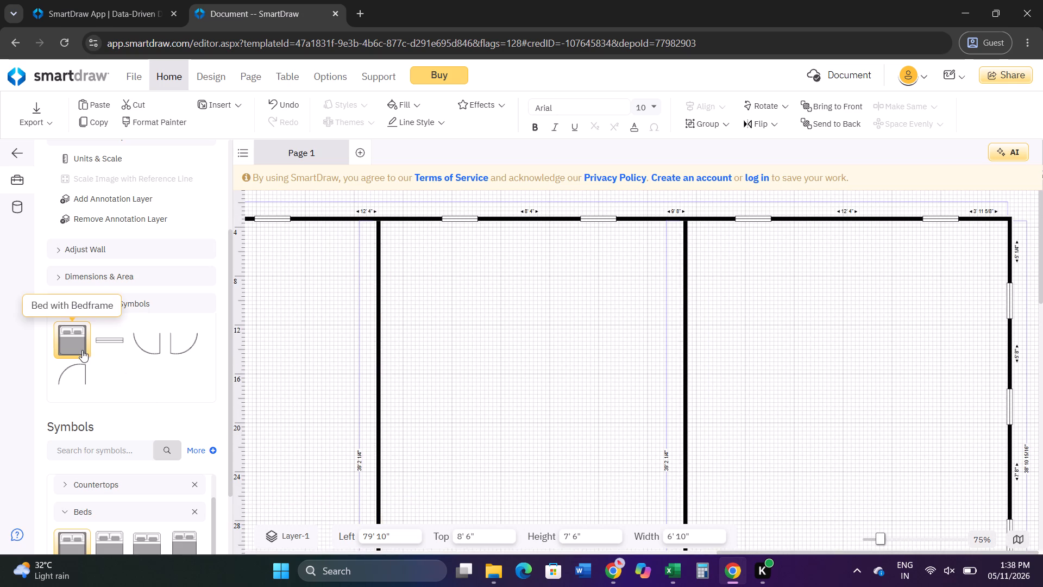
pyautogui.moveTo(77, 344); pyautogui.dragTo(448, 301)
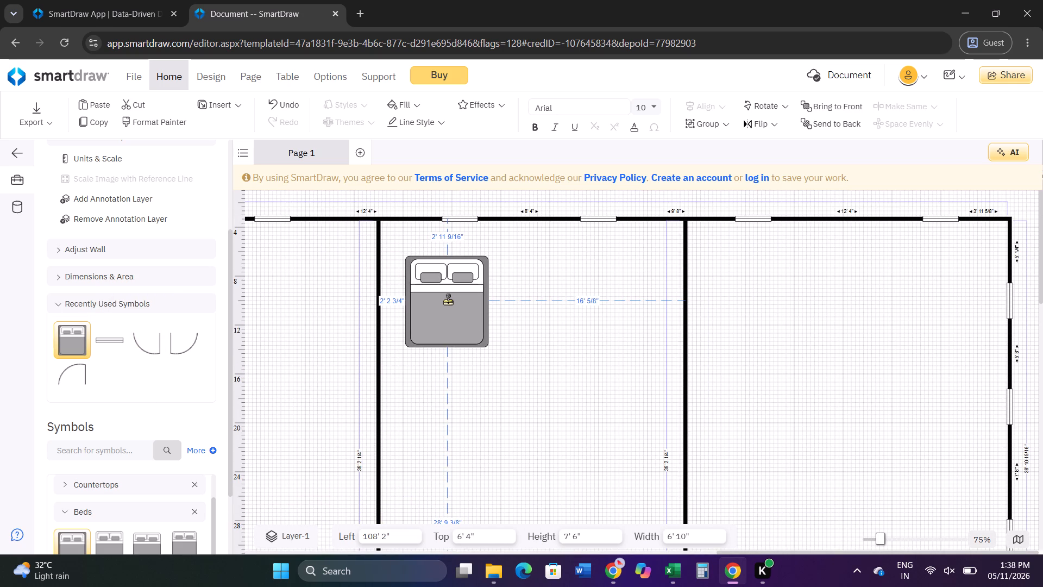
pyautogui.moveTo(448, 301); pyautogui.dragTo(448, 310)
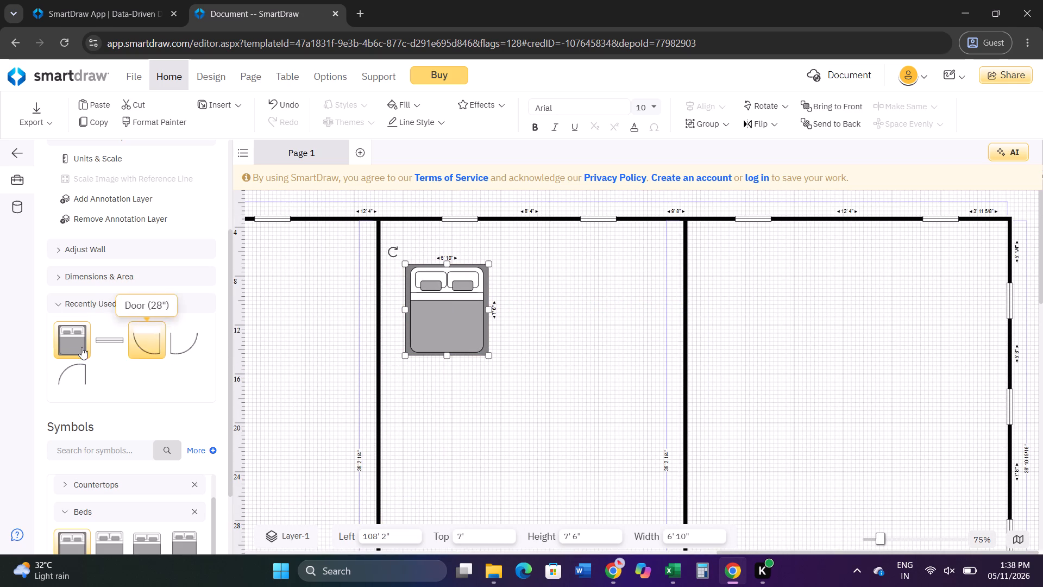
pyautogui.moveTo(53, 342); pyautogui.dragTo(688, 279)
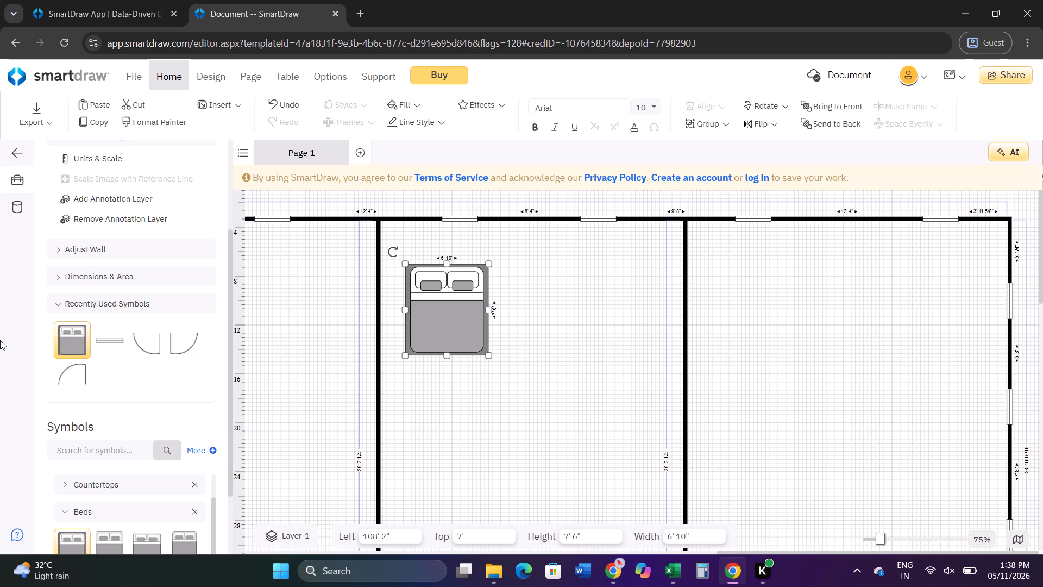
pyautogui.moveTo(75, 336); pyautogui.dragTo(777, 305)
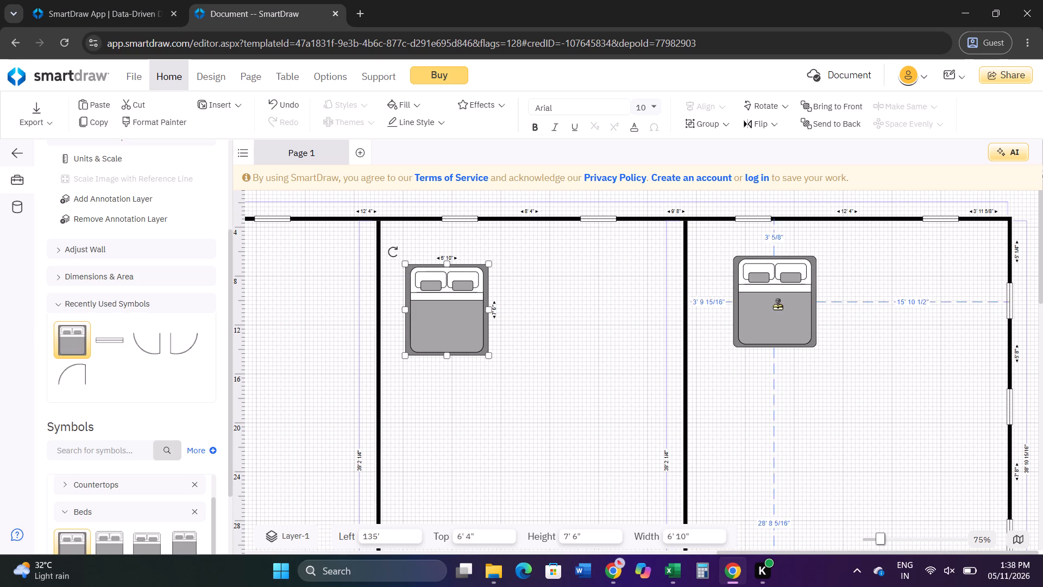
pyautogui.moveTo(777, 305); pyautogui.dragTo(783, 310)
# Move the sixth room's bed down to a top offset of 8' 6", at a left offset of 135' 10".
pyautogui.keyDown('ctrl'); pyautogui.scroll(-1, 633, 339); pyautogui.keyUp('ctrl')
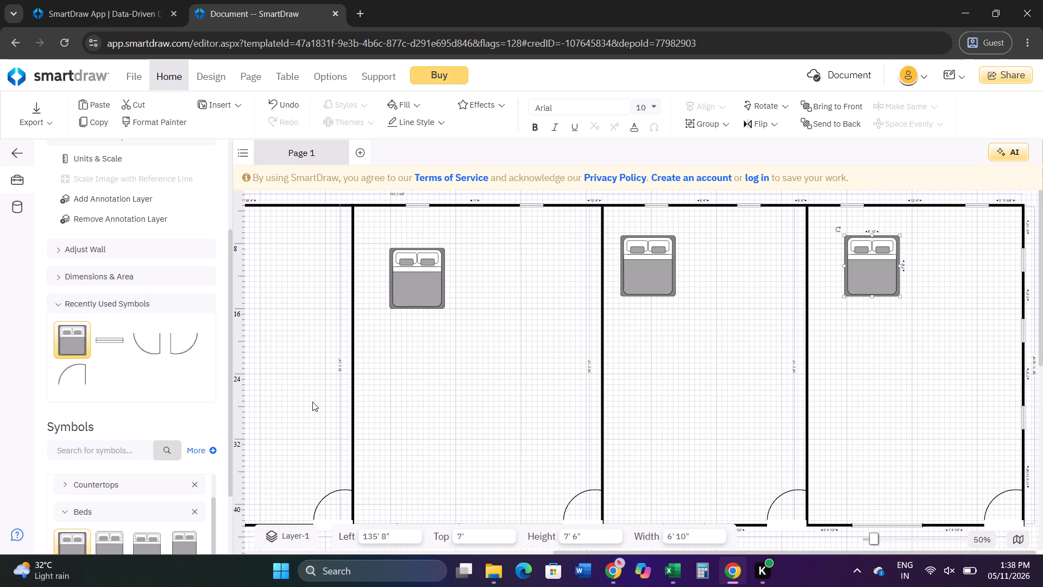
pyautogui.keyDown('ctrl'); pyautogui.scroll(-1, 333, 426); pyautogui.keyUp('ctrl')
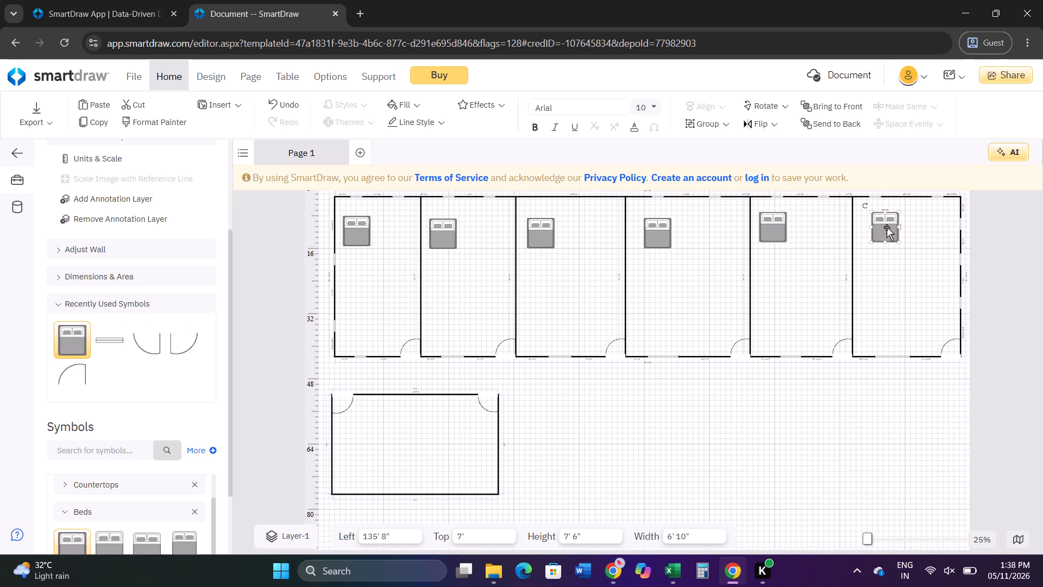
pyautogui.moveTo(886, 227); pyautogui.dragTo(887, 234)
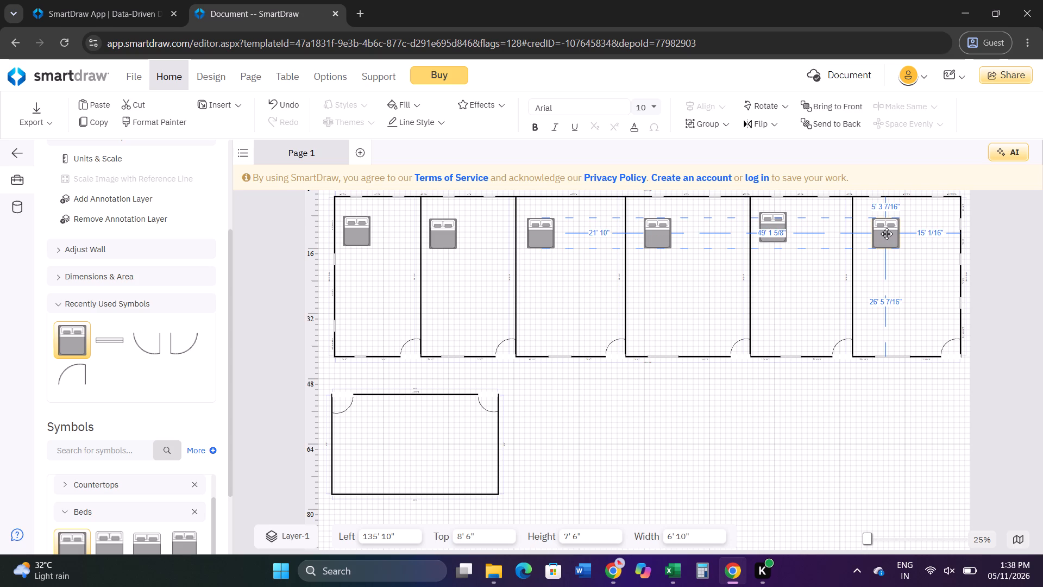
pyautogui.moveTo(887, 234); pyautogui.dragTo(884, 234)
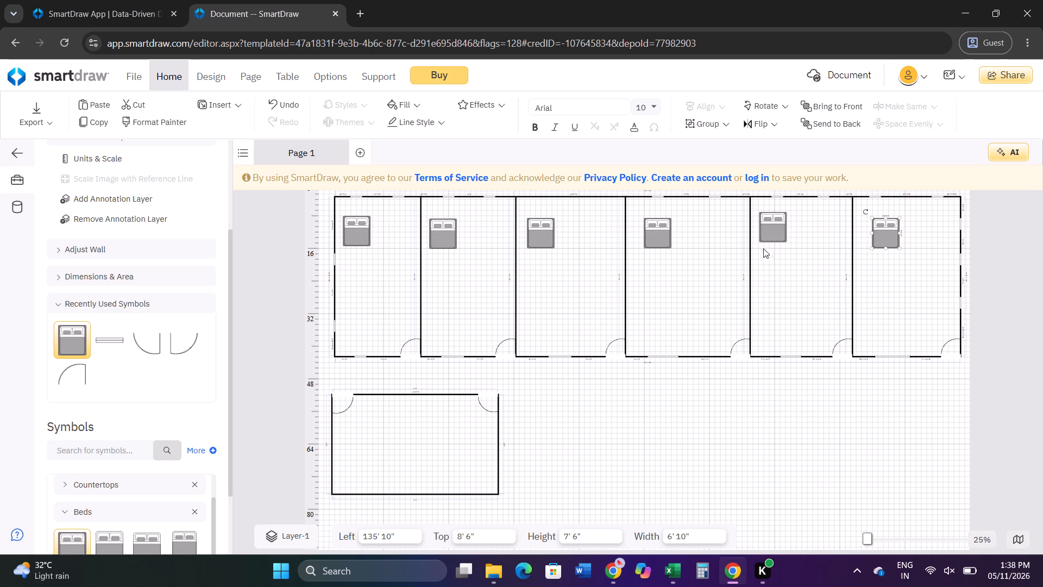
# Move the fifth room's bed to offsets left 109' 2" and top 7' 2", and the third room's to left 52' and top 6' 8".
pyautogui.click(771, 239)
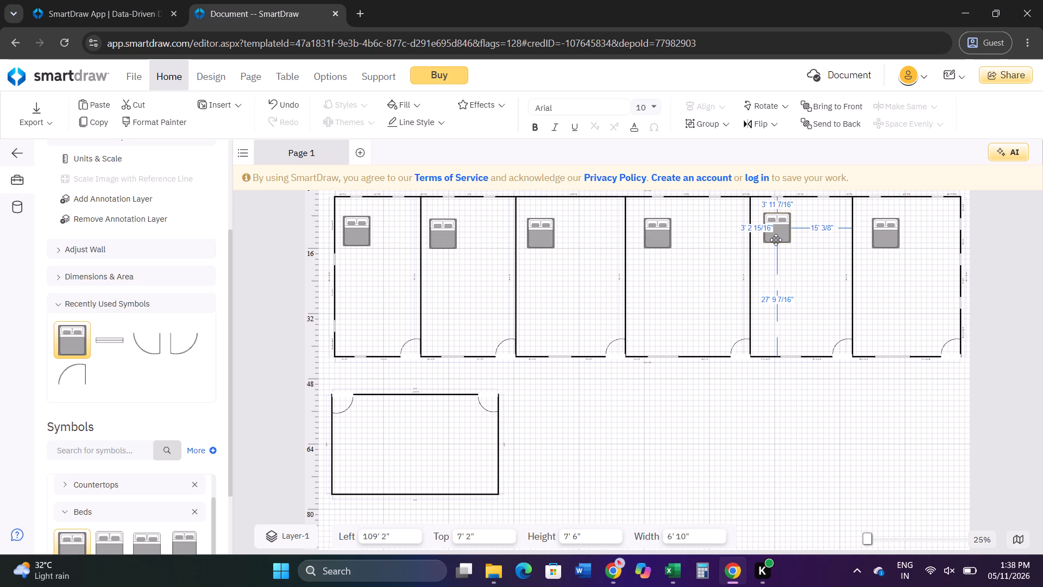
pyautogui.click(656, 242)
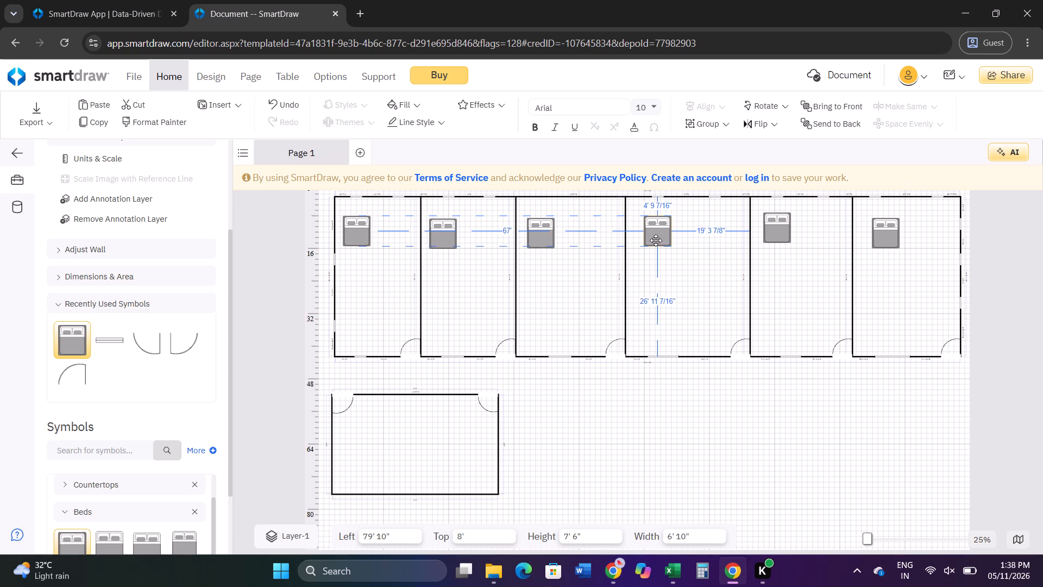
pyautogui.moveTo(536, 235); pyautogui.dragTo(535, 229)
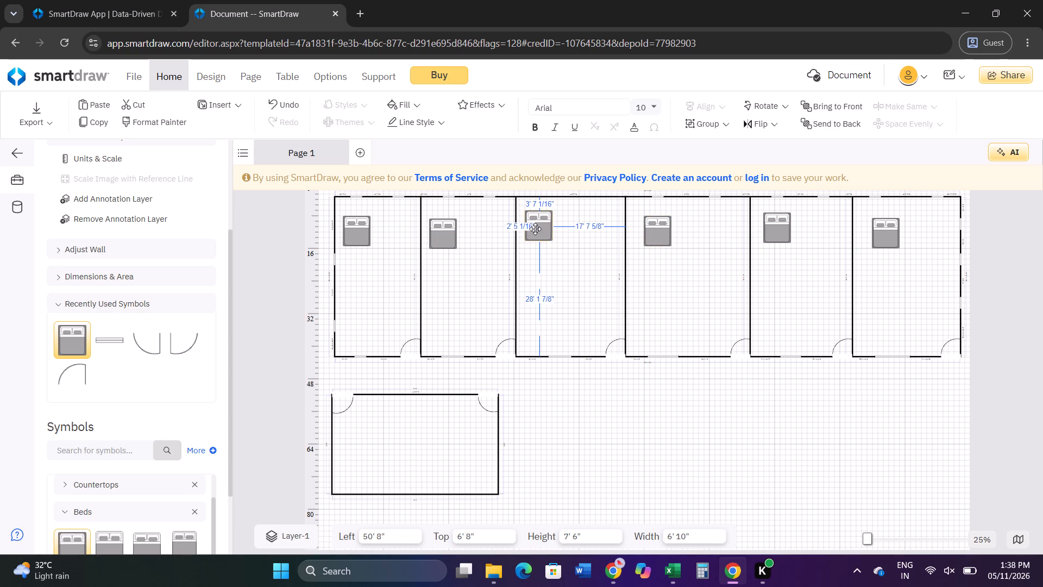
pyautogui.moveTo(535, 229); pyautogui.dragTo(539, 232)
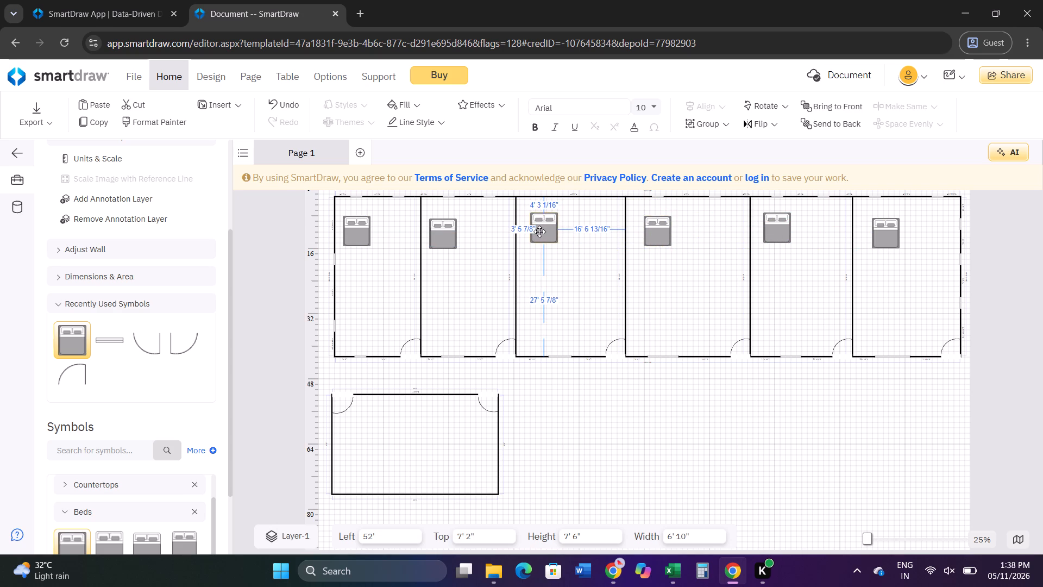
pyautogui.moveTo(539, 232); pyautogui.dragTo(540, 229)
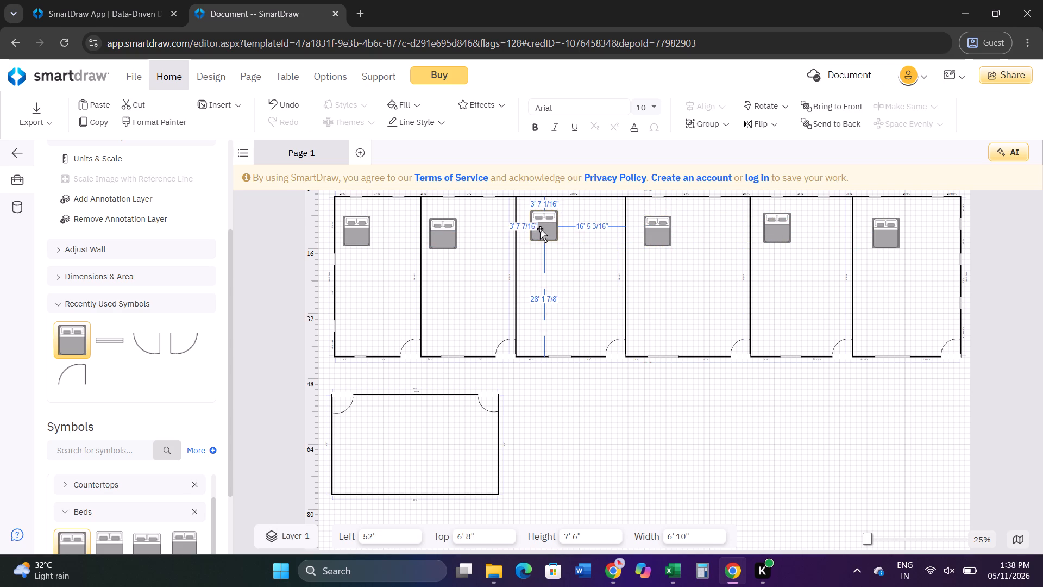
# Move the second room's bed to a left offset of 27' 10", level with the third room's bed.
pyautogui.click(437, 236)
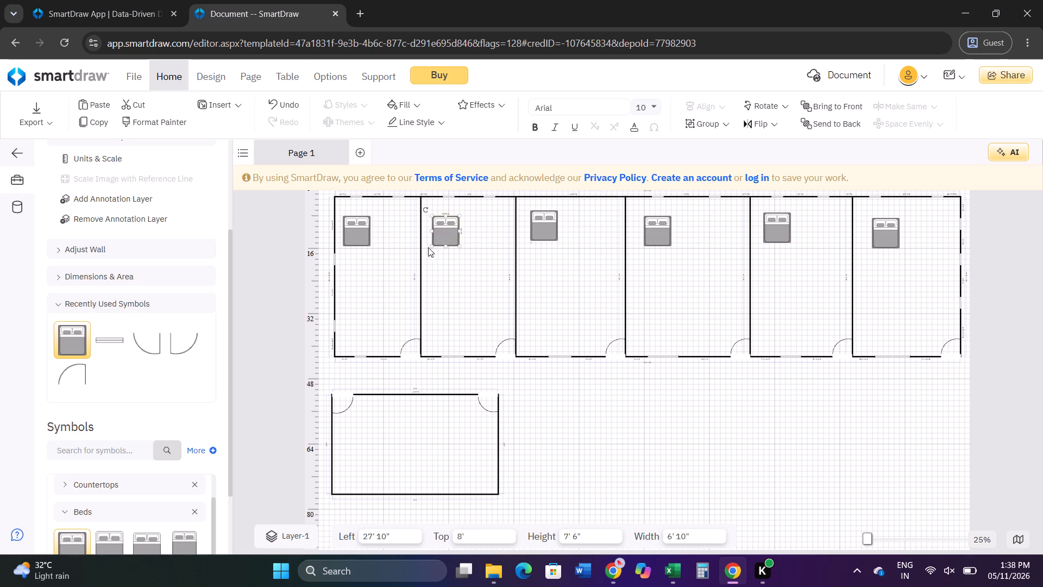
pyautogui.click(451, 235)
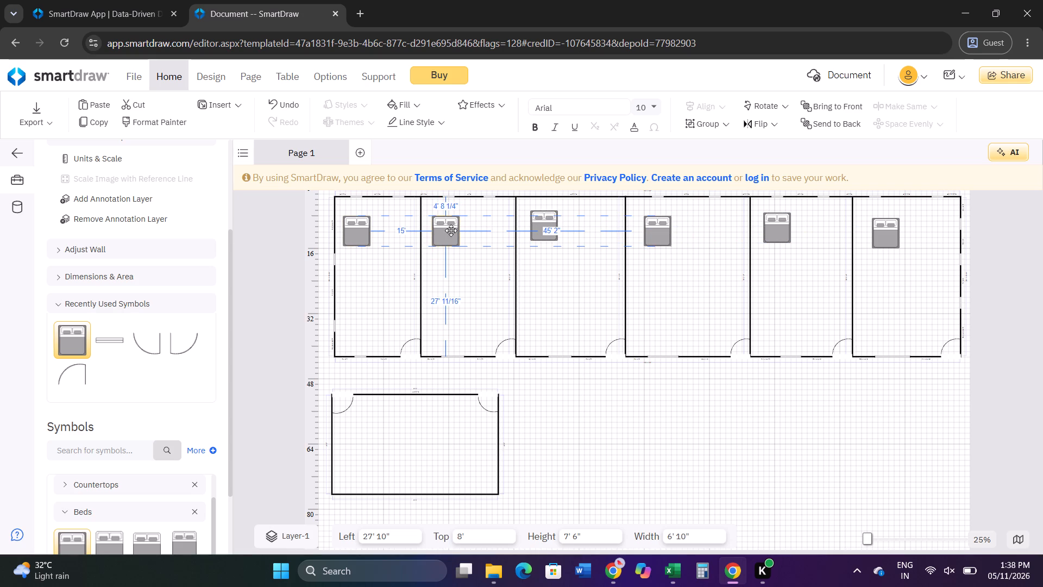
pyautogui.click(537, 231)
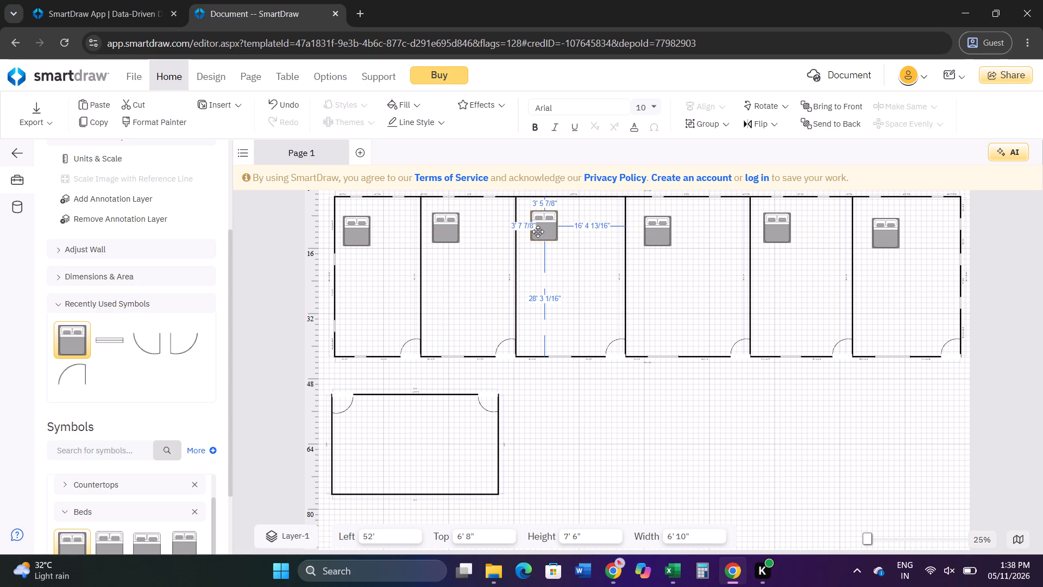
pyautogui.click(567, 284)
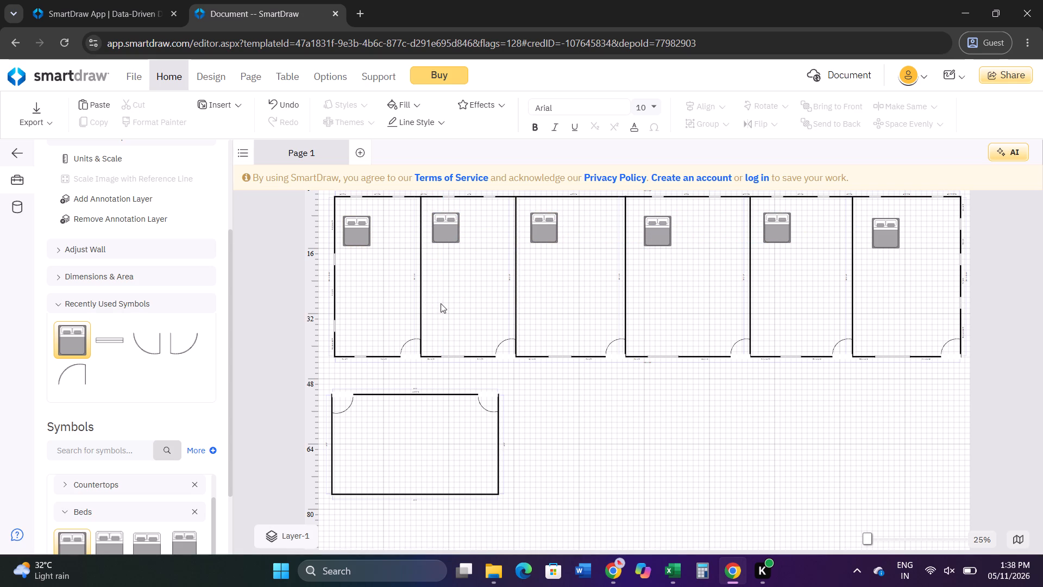
# Place a three-seat sofa from the Couches & Sofas symbols in the first room, at a left offset of 14' and a top offset of 29' 4".
pyautogui.keyDown('ctrl'); pyautogui.scroll(1, 365, 301); pyautogui.keyUp('ctrl')
pyautogui.scroll(3, 366, 301)
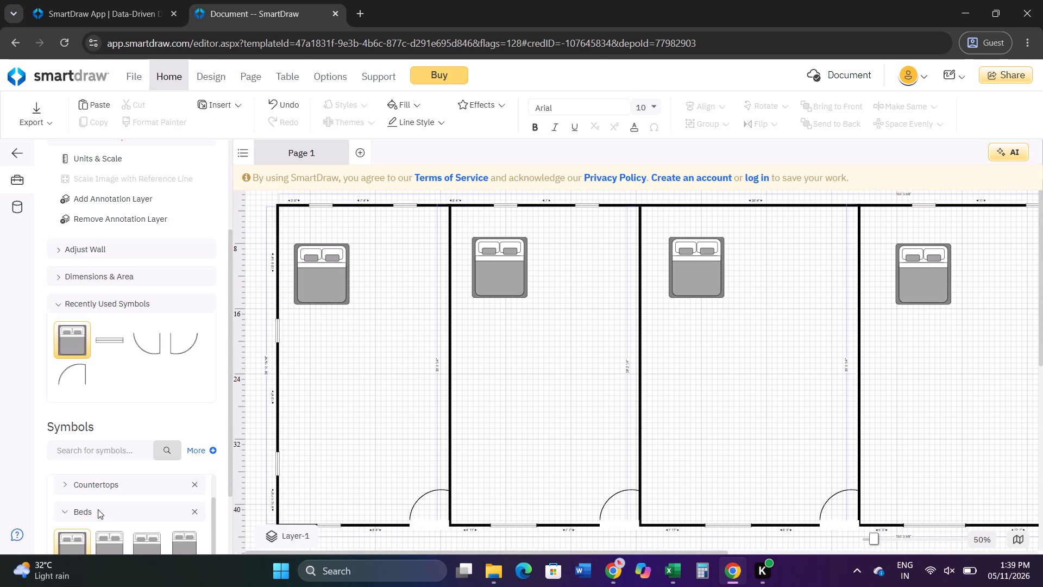
pyautogui.scroll(-3, 98, 509)
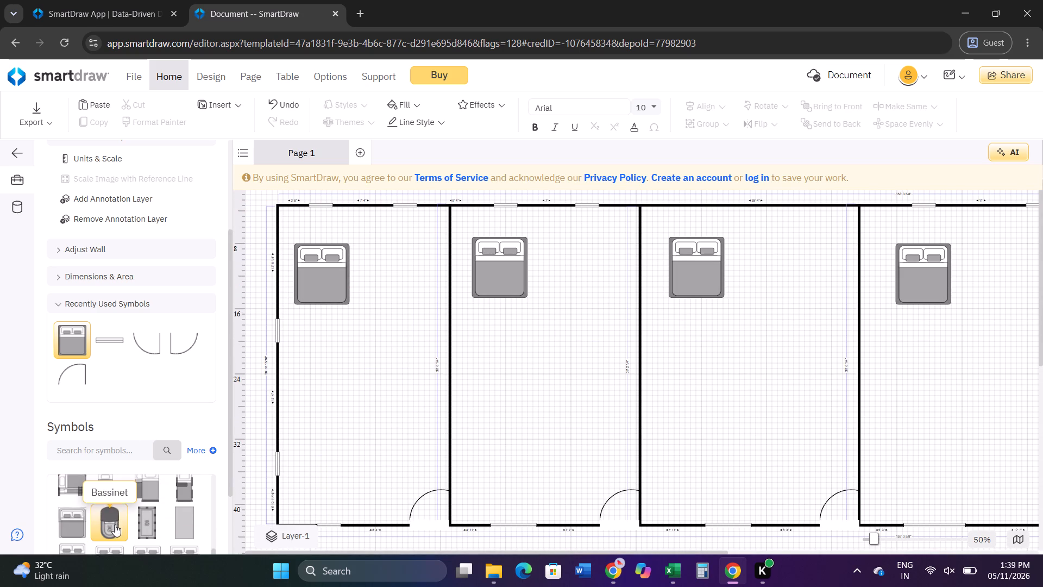
pyautogui.scroll(4, 149, 514)
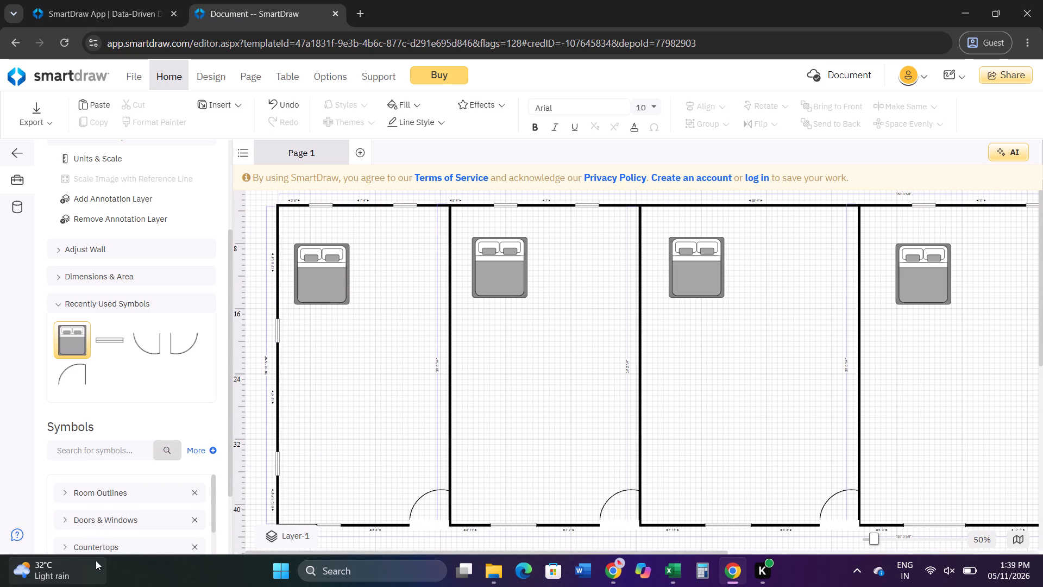
pyautogui.scroll(-1, 122, 527)
pyautogui.click(83, 506)
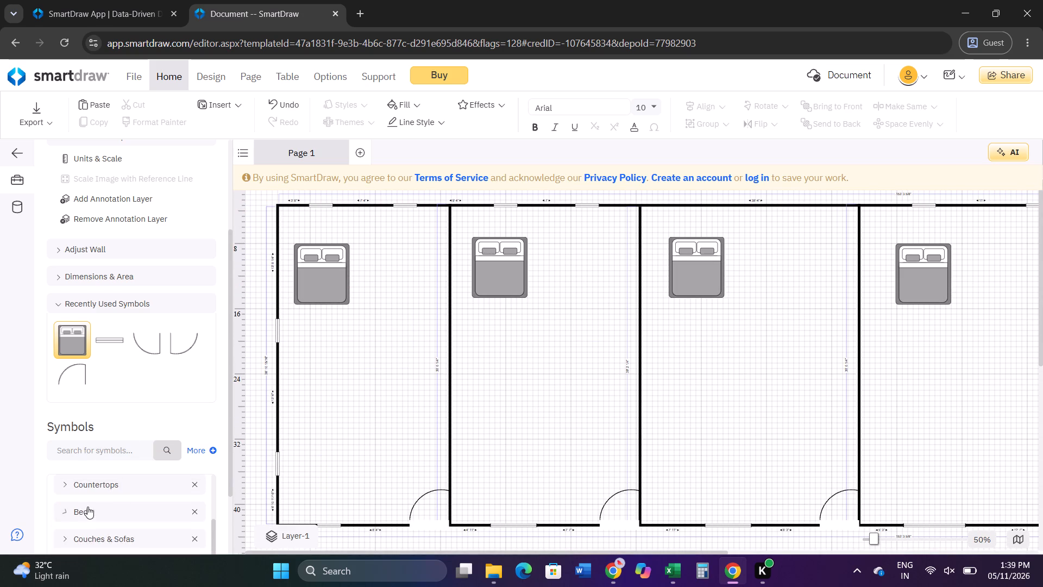
pyautogui.scroll(-2, 93, 510)
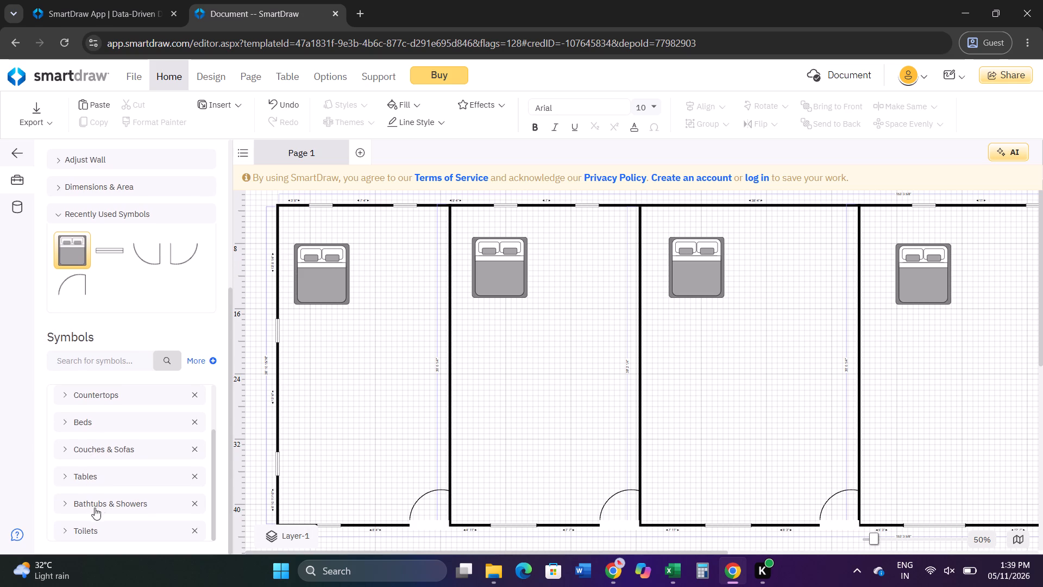
pyautogui.click(120, 446)
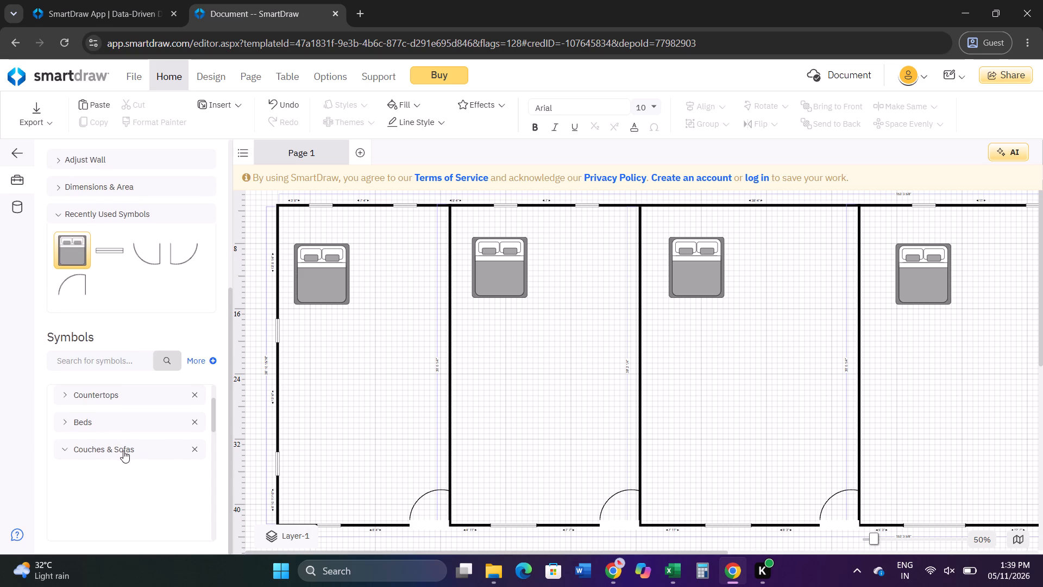
pyautogui.moveTo(187, 482); pyautogui.dragTo(247, 469)
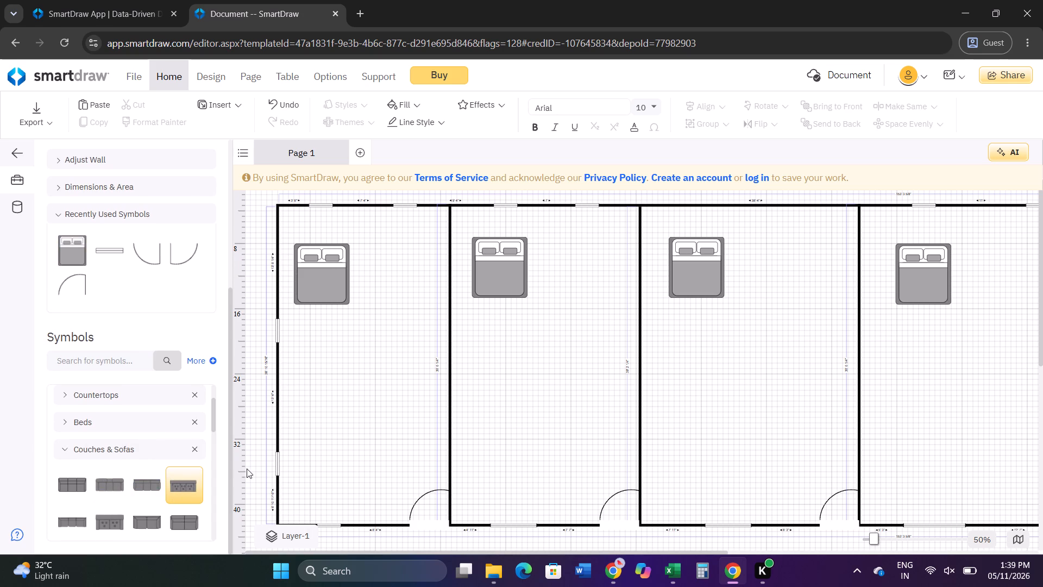
pyautogui.moveTo(247, 469); pyautogui.dragTo(394, 432)
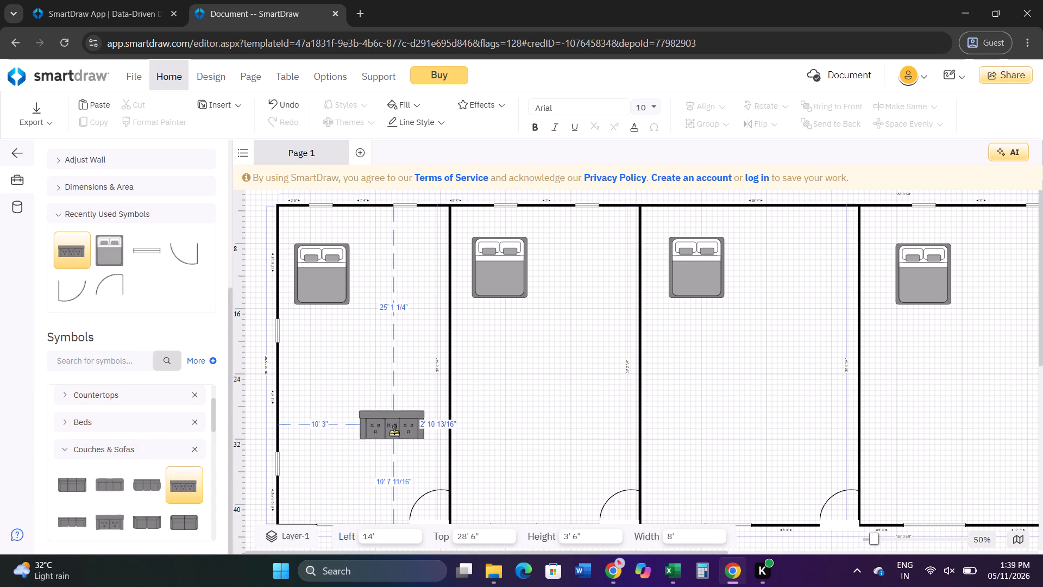
pyautogui.moveTo(394, 432); pyautogui.dragTo(394, 433)
# Rotate the sofa so its back faces the second room's wall, and move it to a left offset of 18' 3" and top offset of 28' 3".
pyautogui.moveTo(351, 409); pyautogui.dragTo(417, 382)
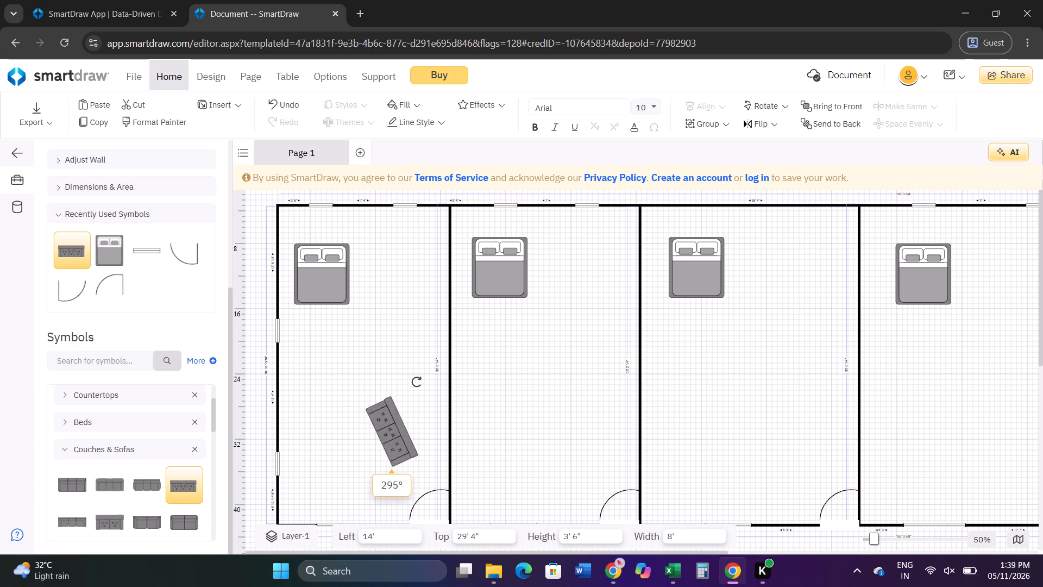
pyautogui.moveTo(417, 382); pyautogui.dragTo(424, 377)
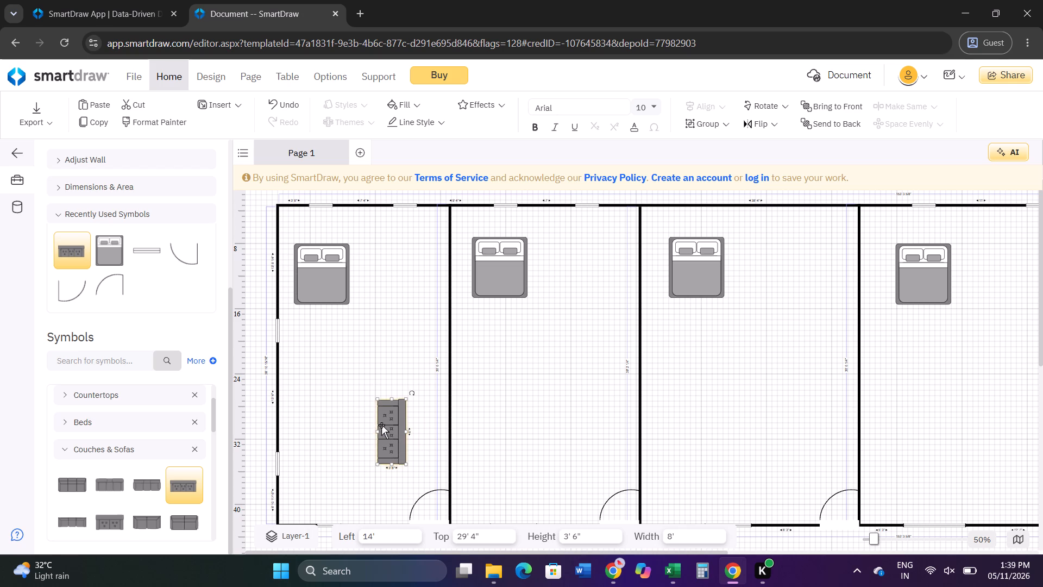
pyautogui.moveTo(386, 424); pyautogui.dragTo(422, 403)
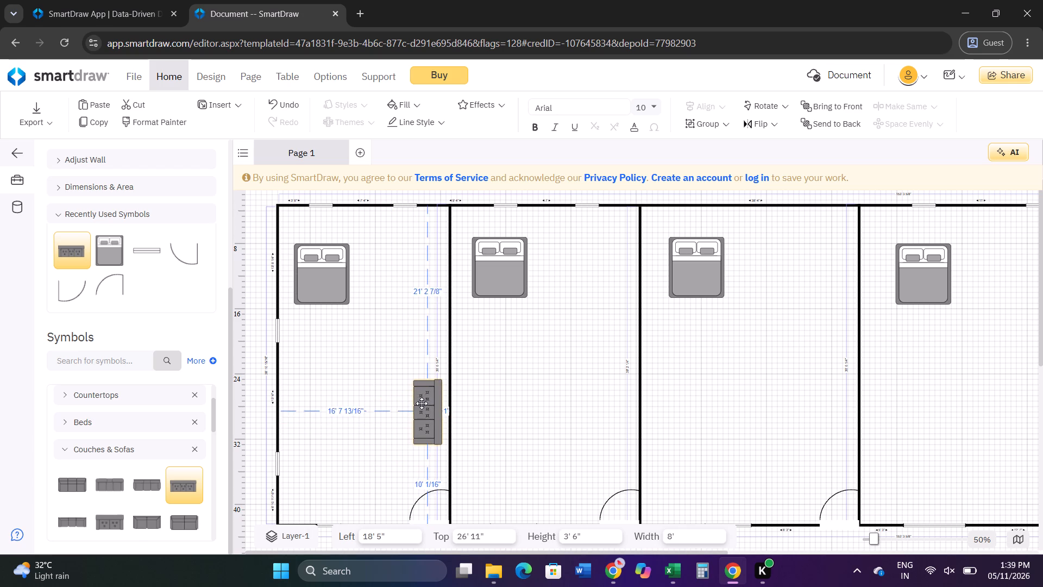
pyautogui.moveTo(422, 403); pyautogui.dragTo(420, 416)
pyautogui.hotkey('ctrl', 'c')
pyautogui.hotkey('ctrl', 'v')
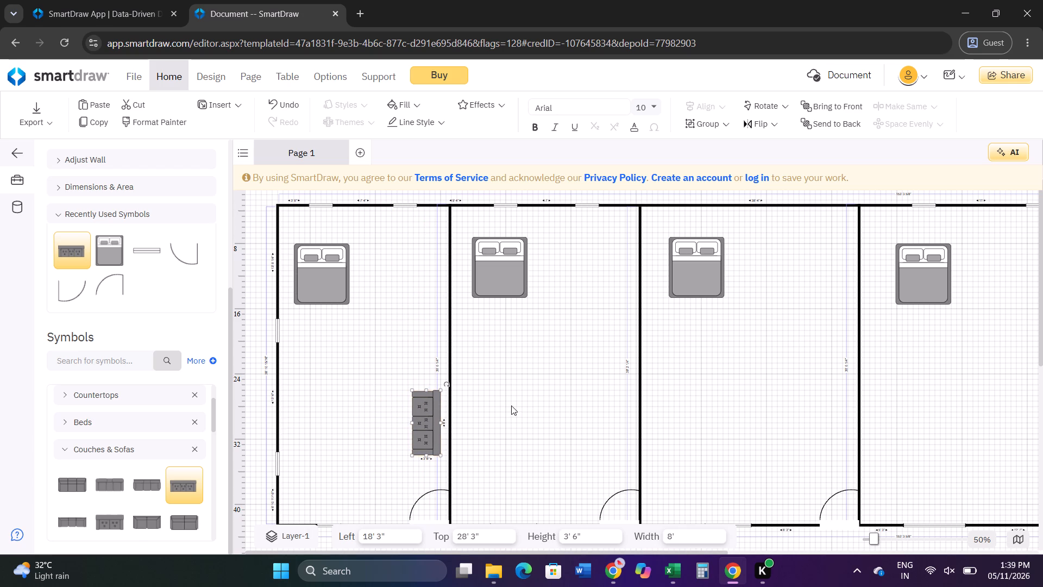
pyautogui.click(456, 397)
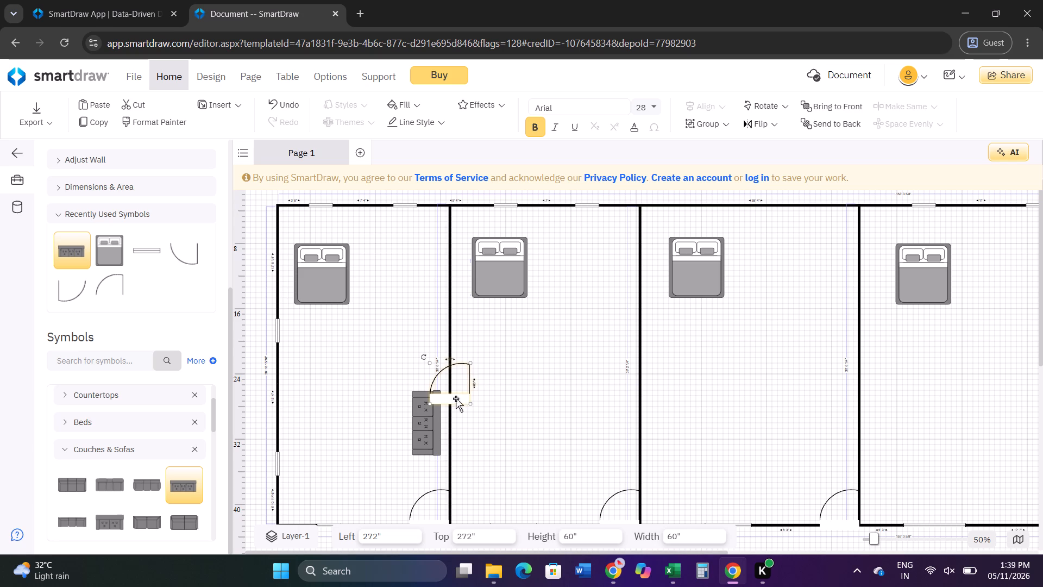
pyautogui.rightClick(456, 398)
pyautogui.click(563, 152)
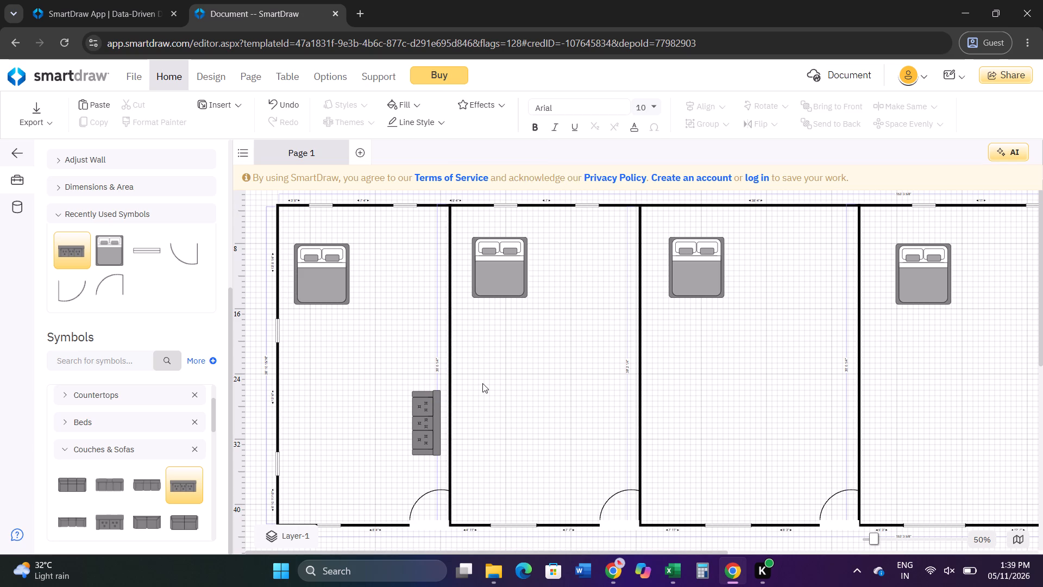
# Paste a copy of the first room's sofa into the second room at left and top offsets of 24' 8", and shift it further into the room.
pyautogui.click(423, 427)
pyautogui.hotkey('ctrl', 'c')
pyautogui.hotkey('ctrl', 'v')
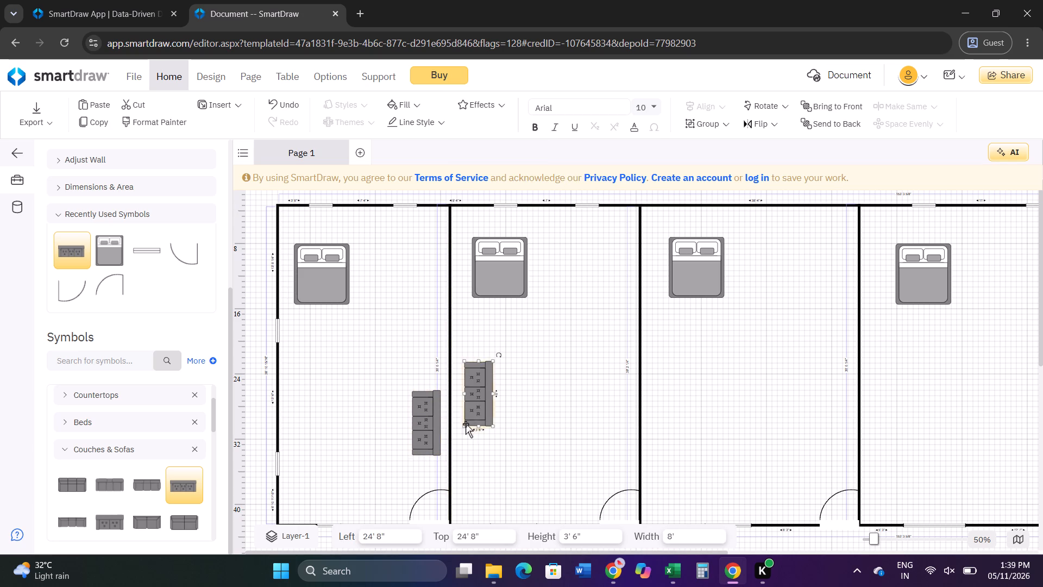
pyautogui.click(968, 115)
pyautogui.moveTo(480, 390); pyautogui.dragTo(500, 414)
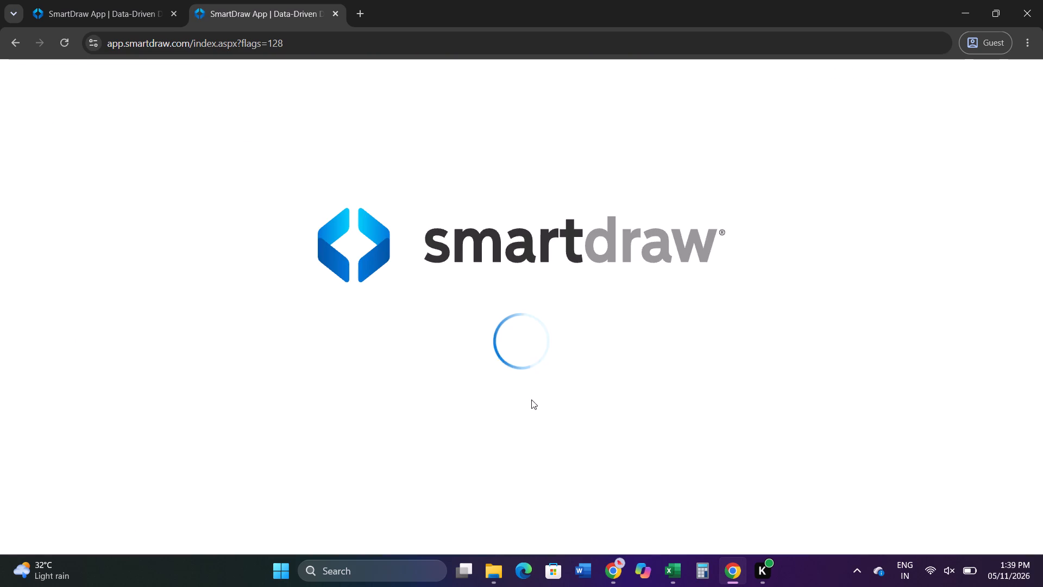